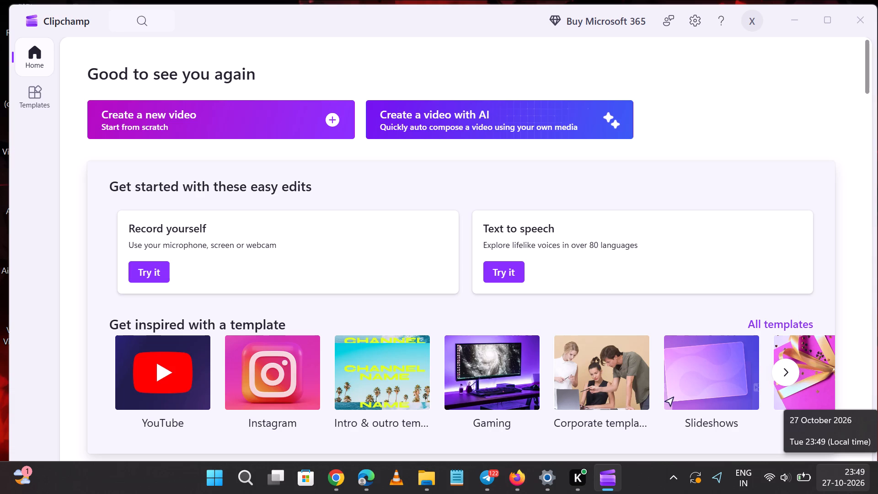
Open Video Project 22 from the list of saved videos.
scroll(697, 396, down, 4)
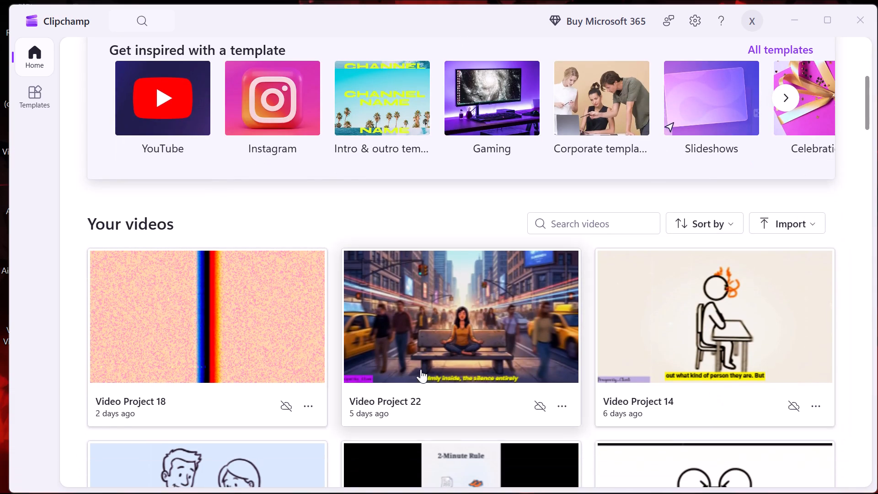
click(435, 323)
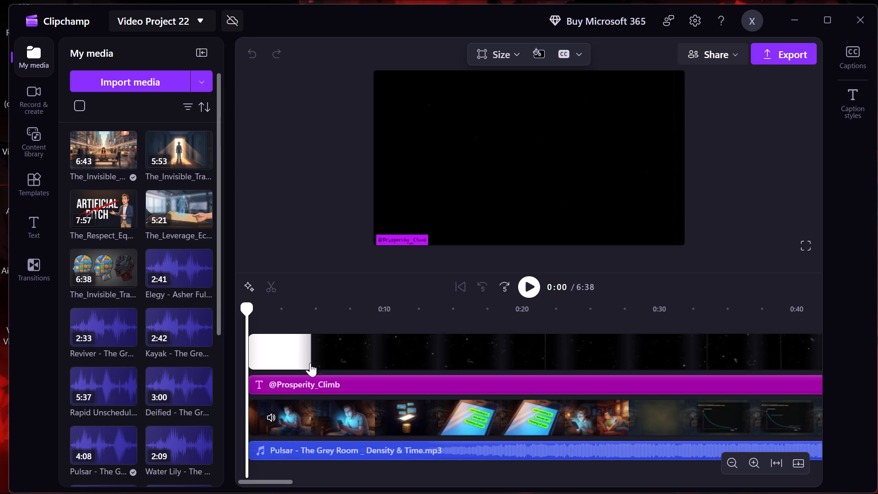
Import the video Reclaiming_the_Remote_Control__The_Strategy_of_the_Unshakeable.mp4 from the Downloads folder into the project media.
triple_click(149, 80)
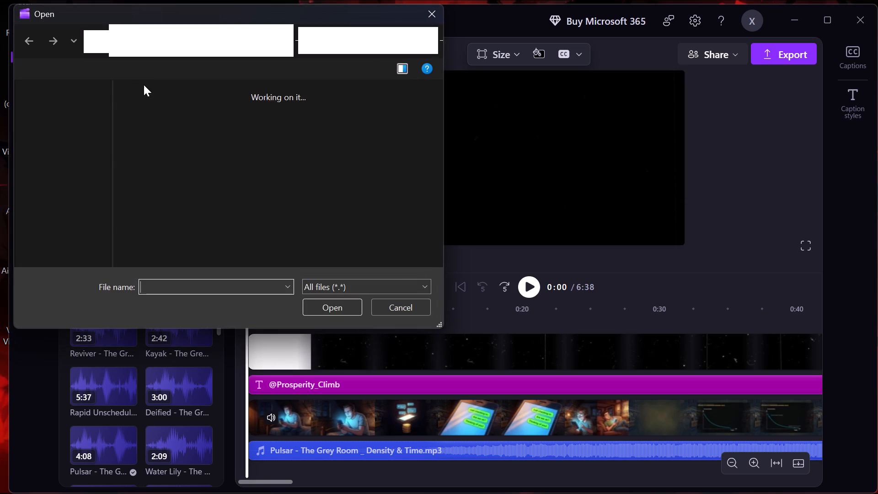
click(176, 152)
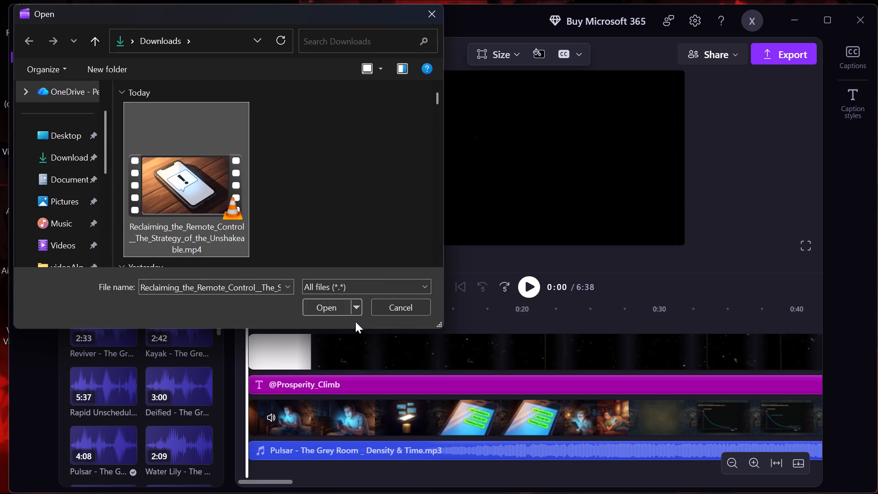
click(337, 305)
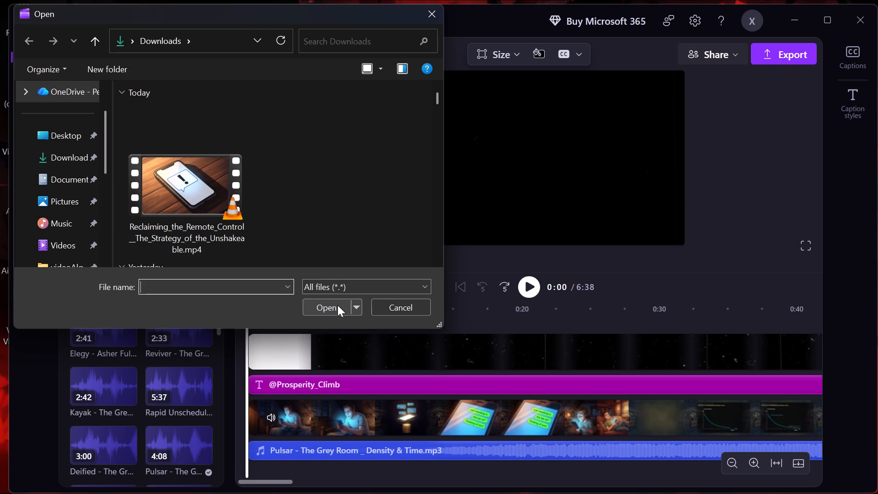
click(214, 194)
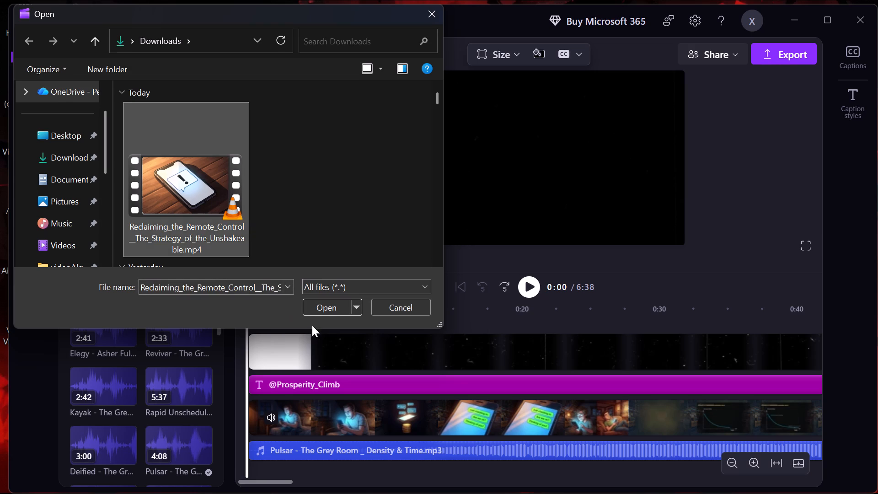
double_click(326, 305)
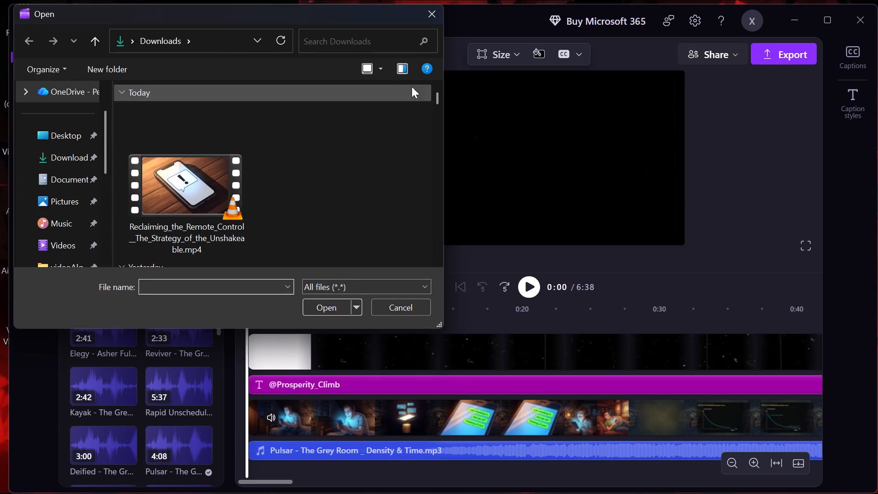
double_click(434, 11)
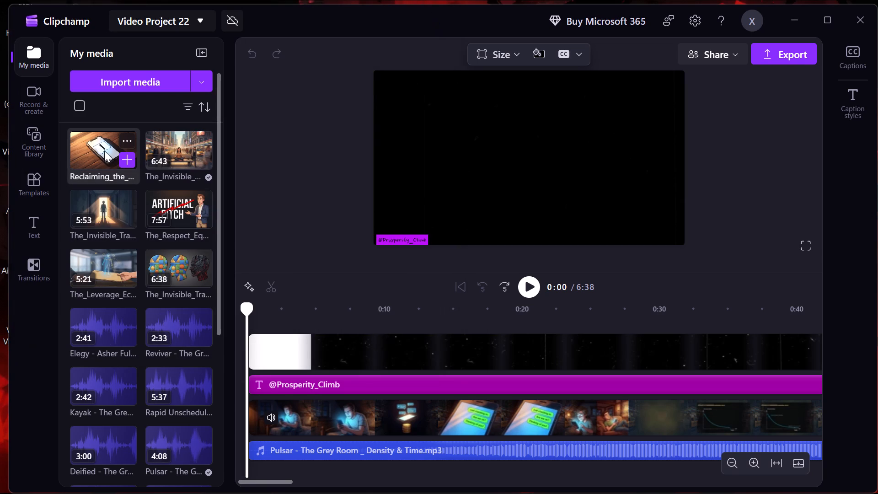
drag(102, 147, 297, 357)
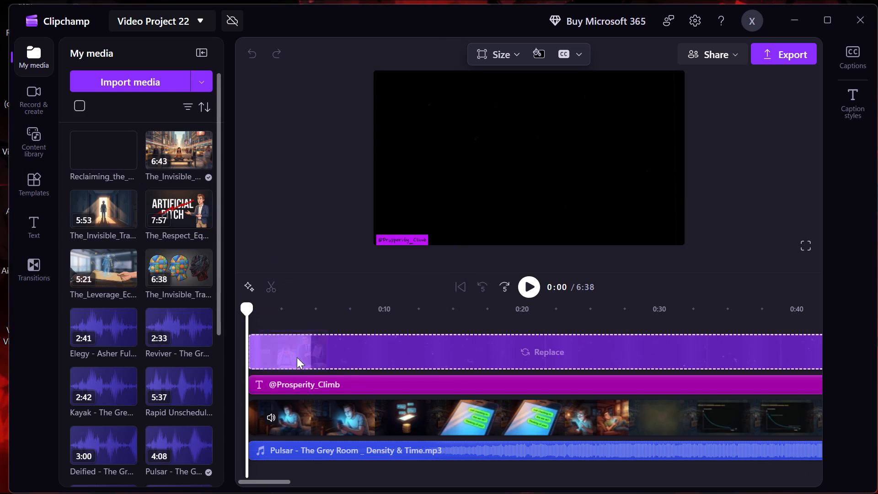
drag(297, 357, 329, 410)
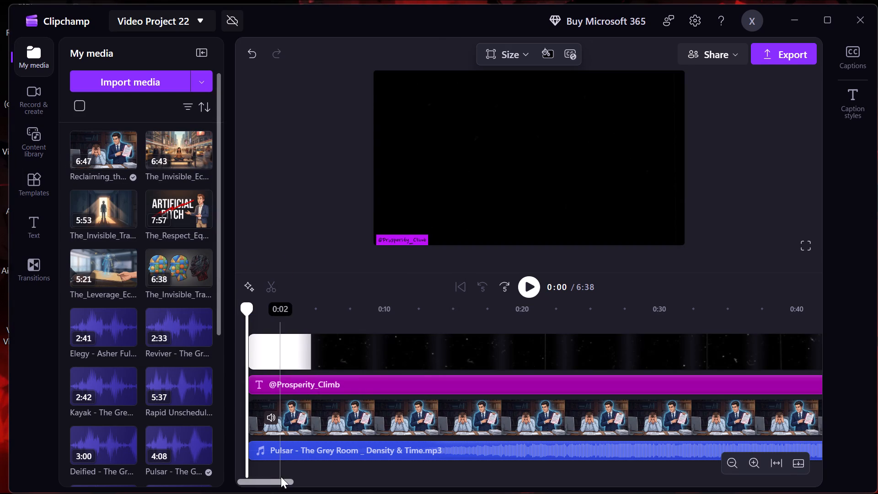
Extend the end of the main video clip on the timeline to its full length of 6:47.
drag(281, 477, 366, 476)
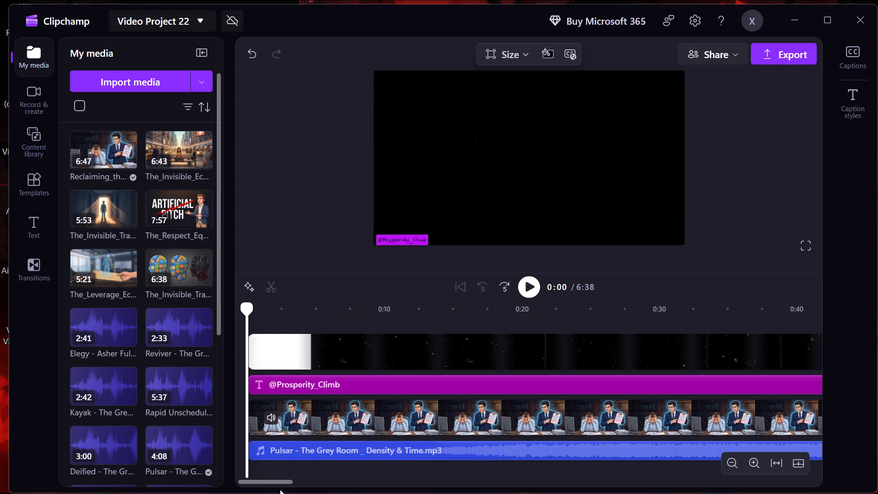
drag(282, 480, 435, 490)
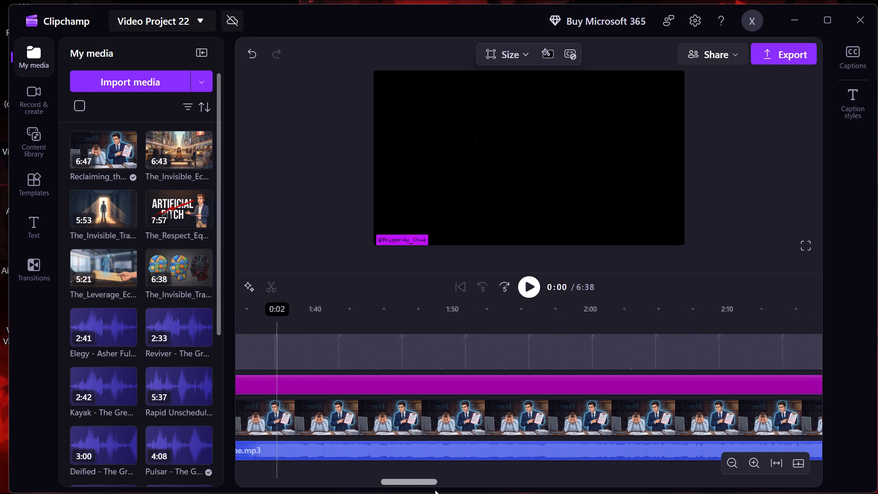
drag(435, 490, 762, 486)
triple_click(737, 469)
triple_click(739, 469)
triple_click(739, 469)
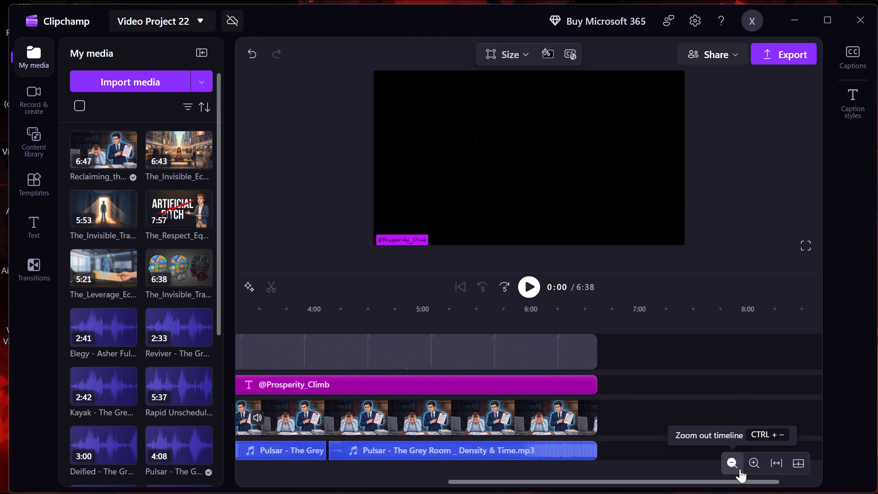
drag(557, 421, 729, 423)
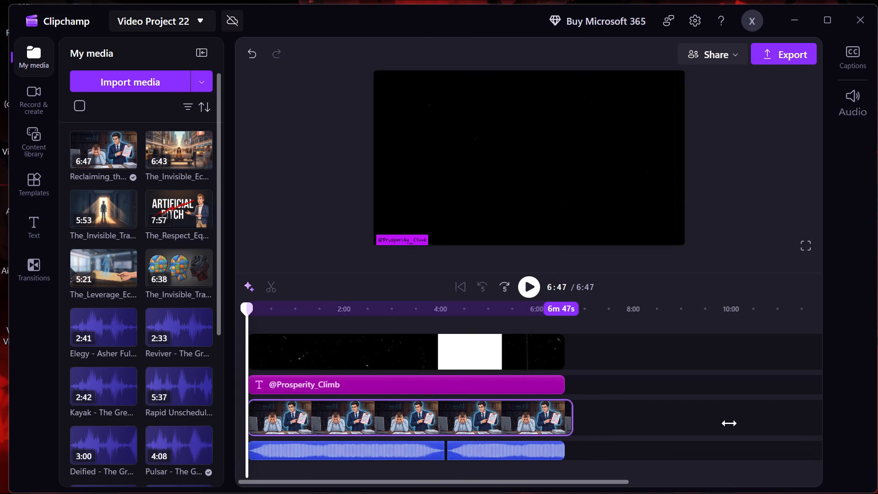
drag(729, 423, 809, 429)
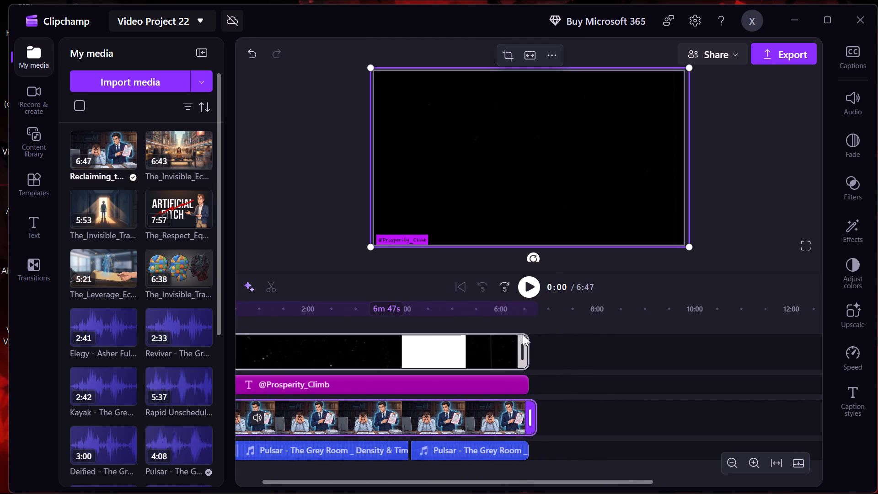
Split the timeline clips at 6:29 and delete the closing section containing the Gemini Notebook end card.
double_click(523, 315)
double_click(578, 475)
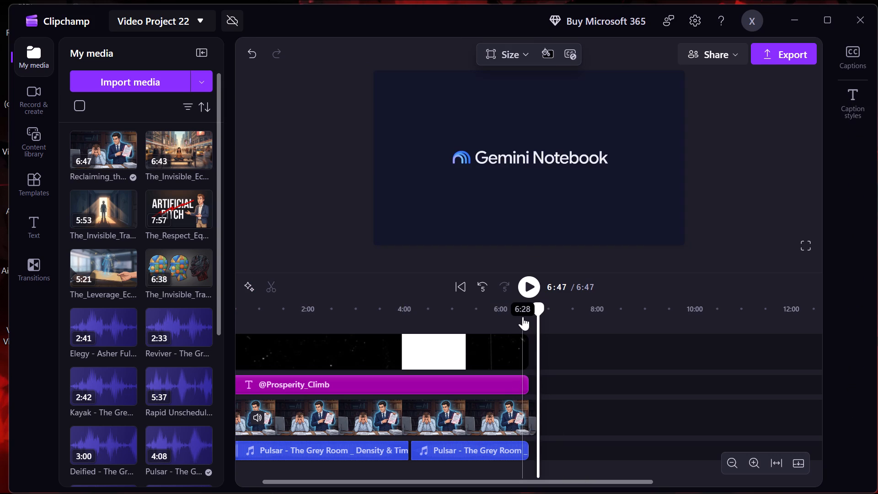
double_click(523, 315)
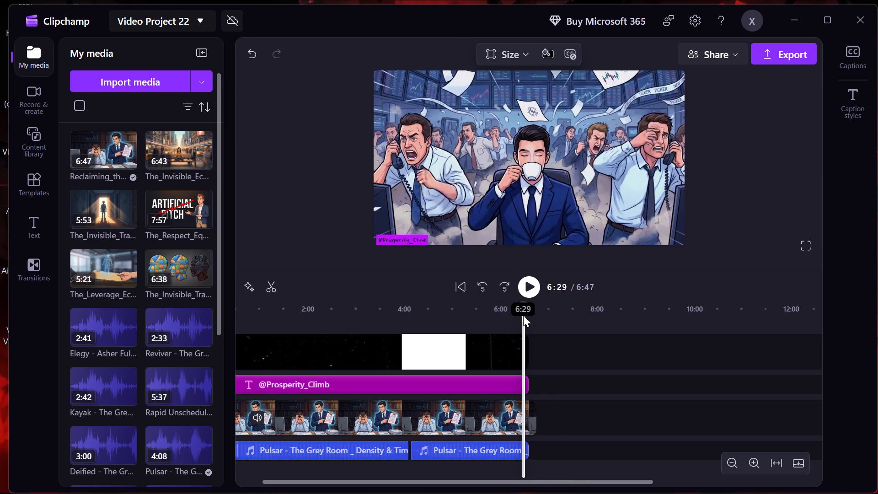
key(s)
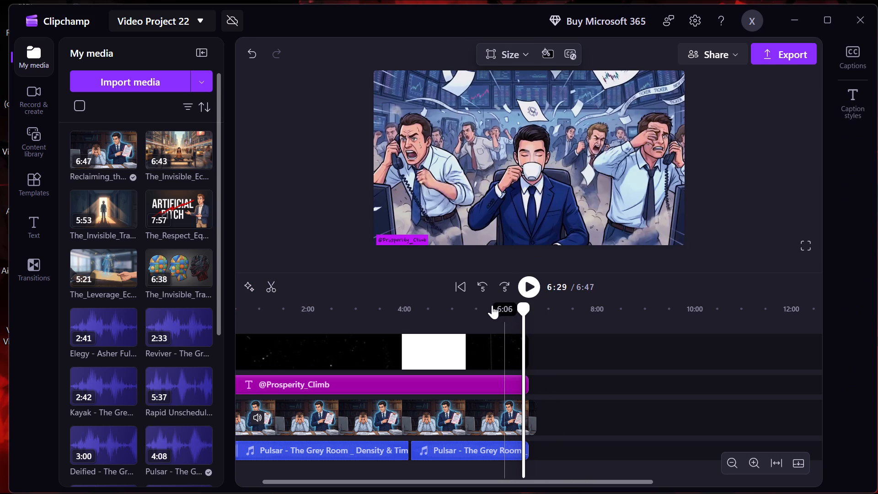
key(Delete)
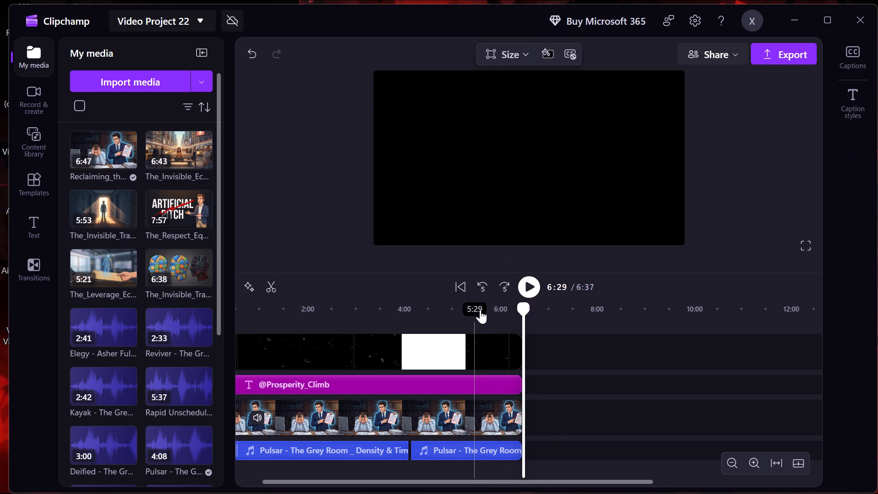
Check the edited video at 5:19 and 3:31, and start the preview from 2:13.
click(468, 331)
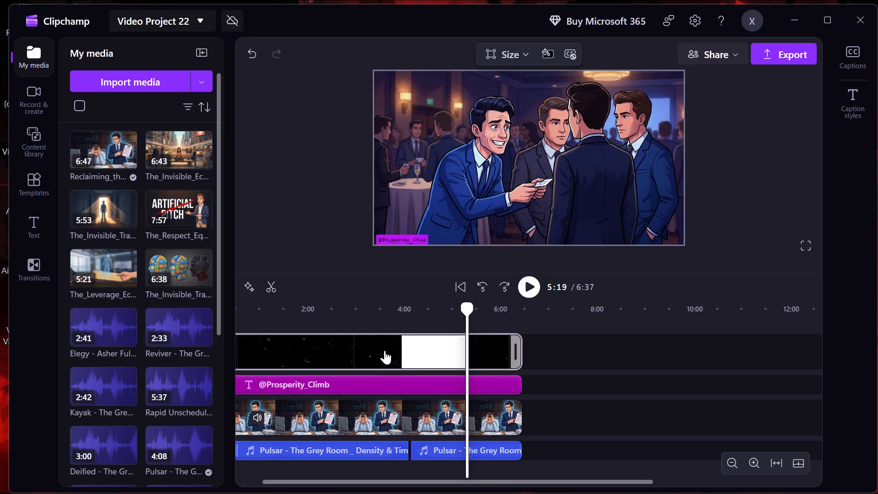
click(380, 303)
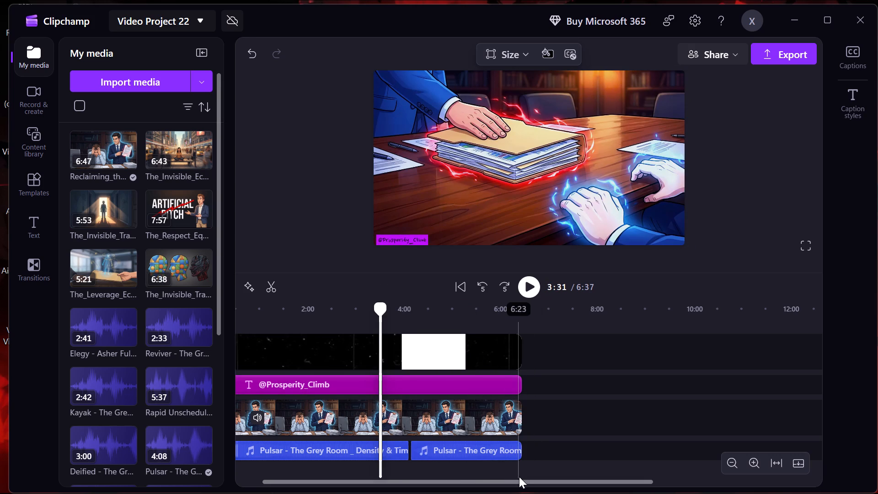
drag(518, 480, 376, 488)
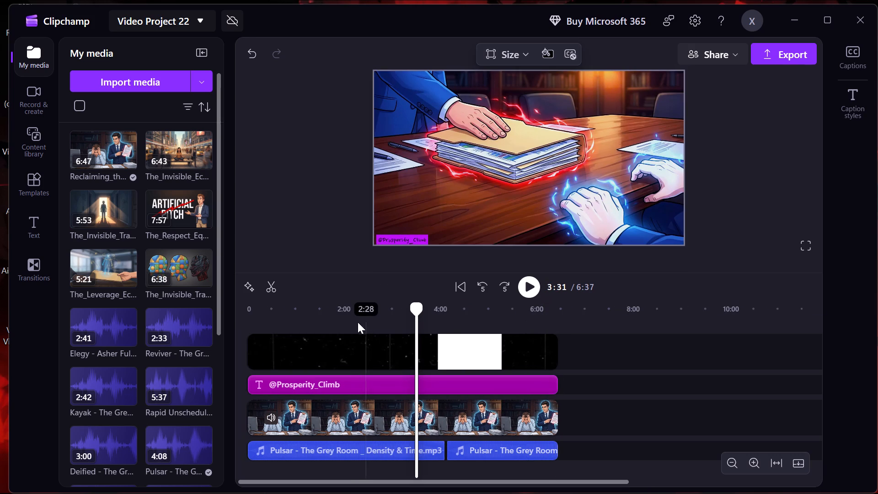
click(354, 328)
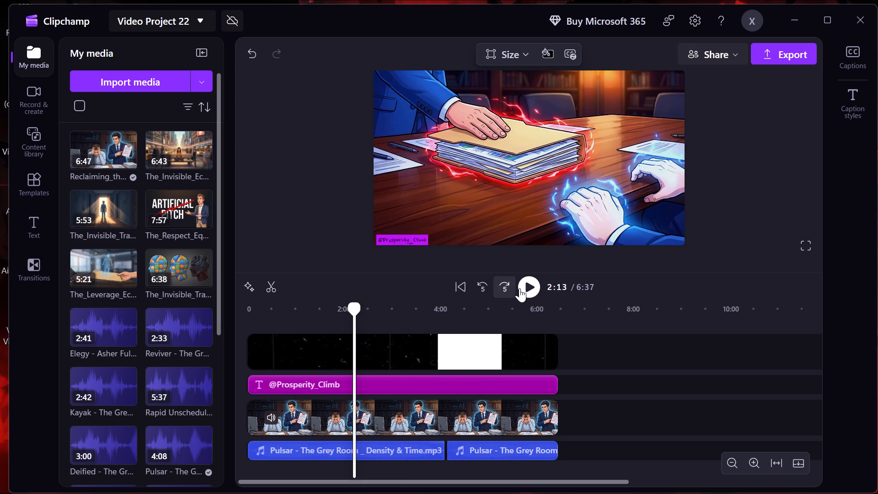
double_click(529, 285)
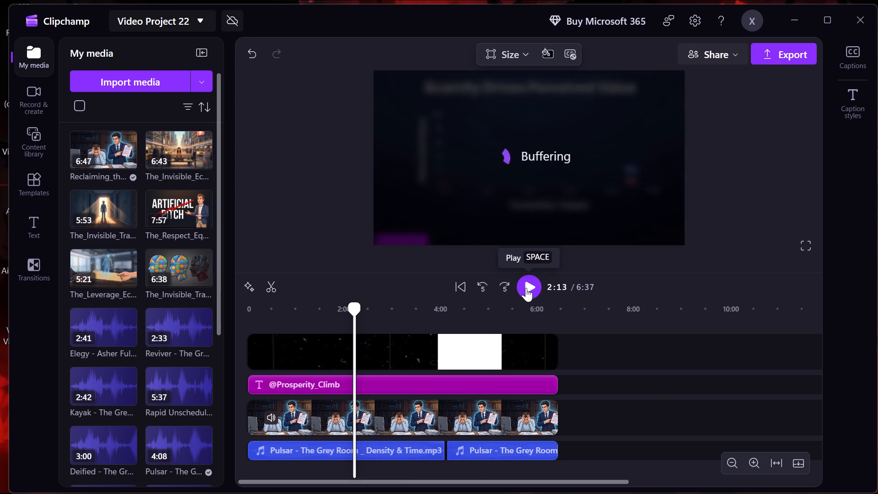
double_click(526, 288)
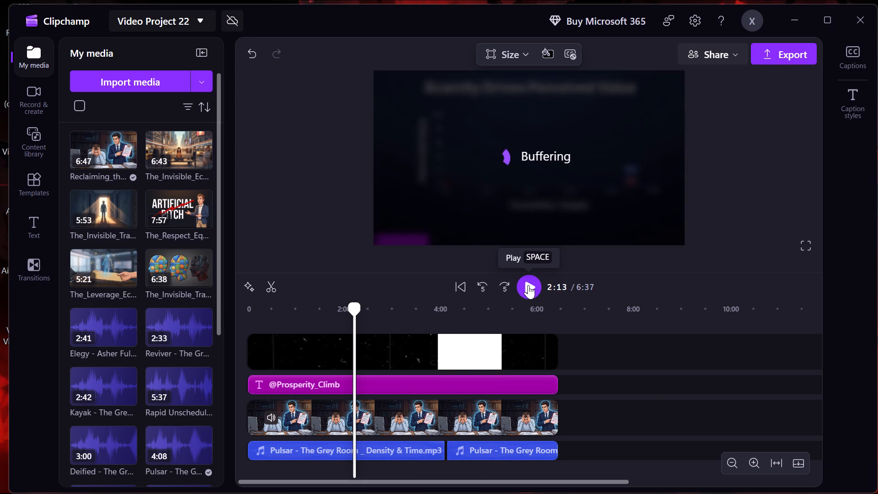
click(528, 285)
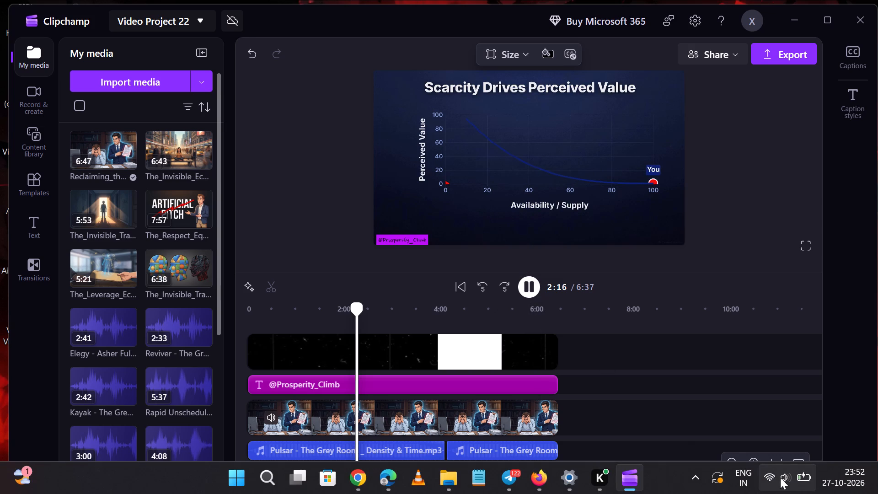
Adjust the computer's speaker volume while the preview plays.
scroll(791, 480, up, 4)
scroll(787, 481, down, 1)
scroll(787, 481, up, 3)
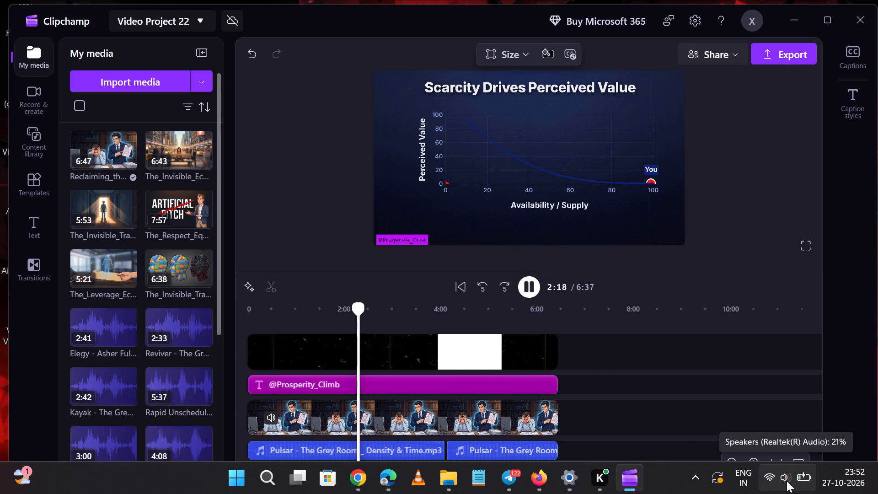
scroll(787, 481, up, 5)
scroll(787, 481, down, 1)
scroll(787, 481, up, 12)
scroll(785, 480, down, 1)
scroll(784, 480, up, 9)
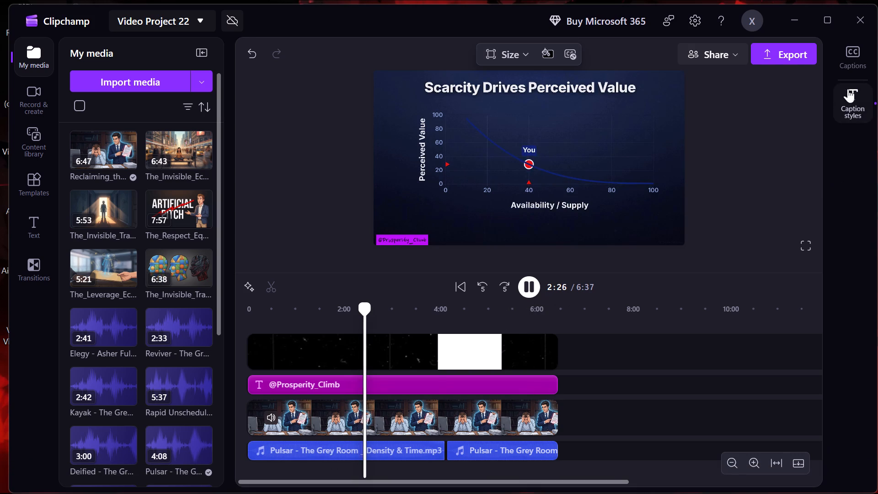
Open the captions settings and review the video playback at early and later points of the timeline.
click(856, 61)
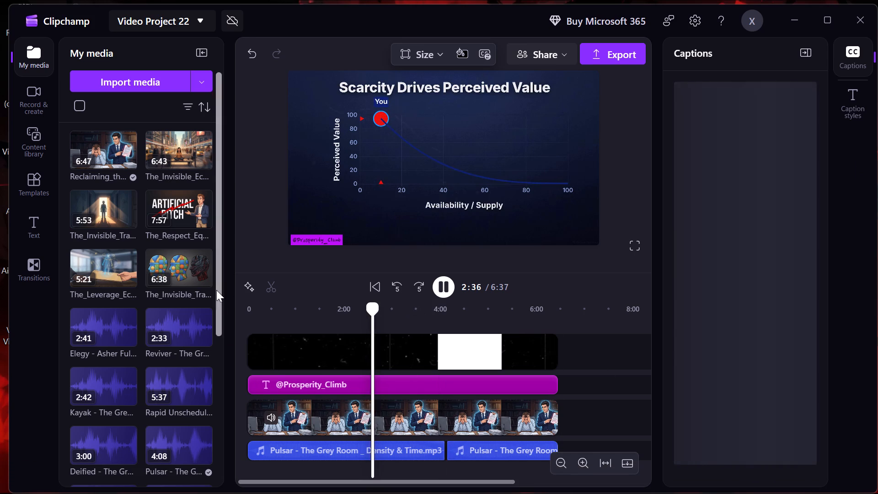
click(269, 327)
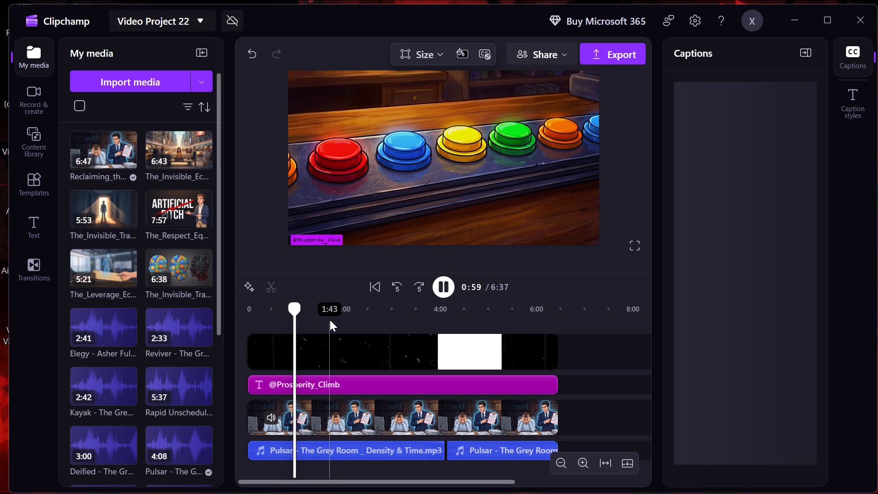
scroll(765, 199, down, 2)
scroll(161, 363, up, 2)
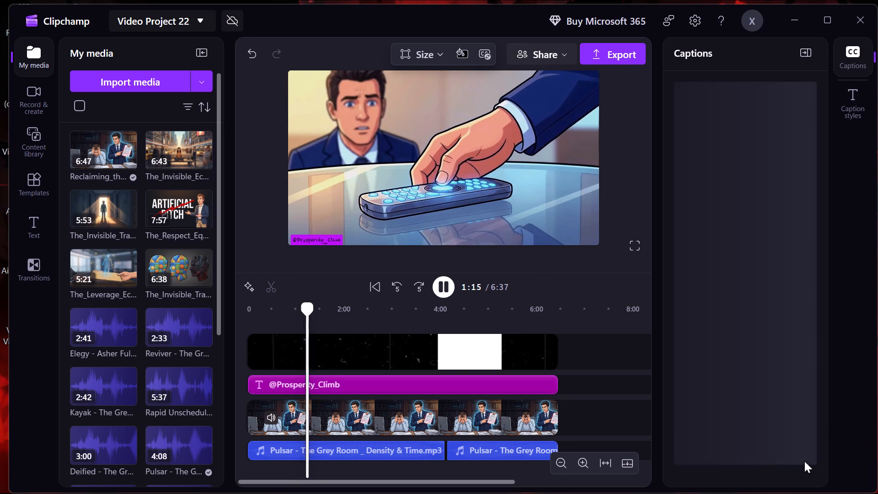
scroll(713, 253, up, 2)
scroll(712, 253, down, 5)
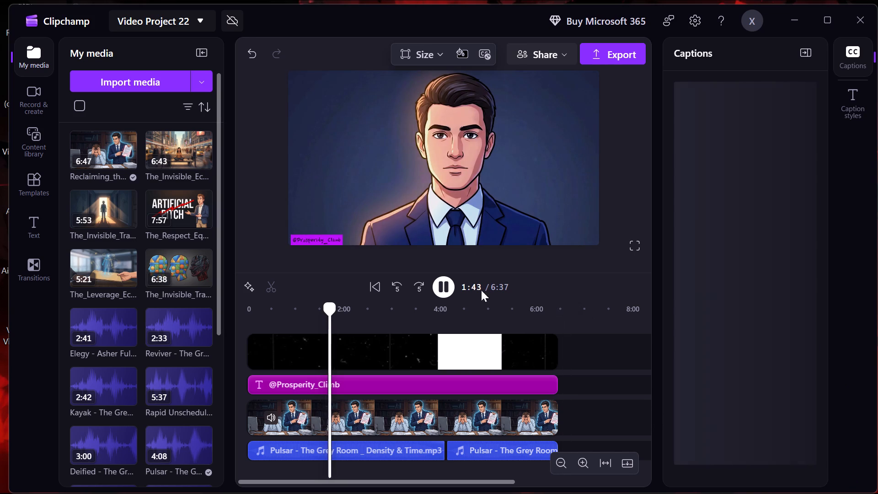
click(459, 316)
click(417, 312)
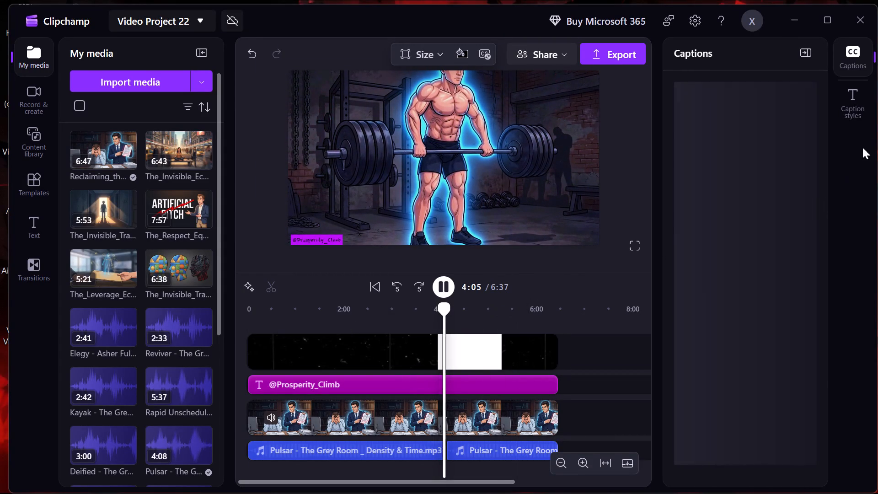
Examine the caption style in use and the progress of the autocaption generation.
click(848, 104)
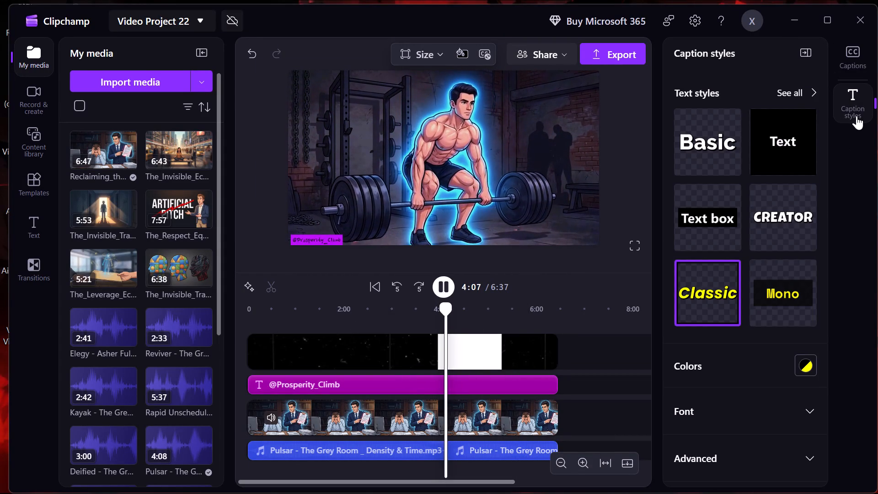
click(853, 59)
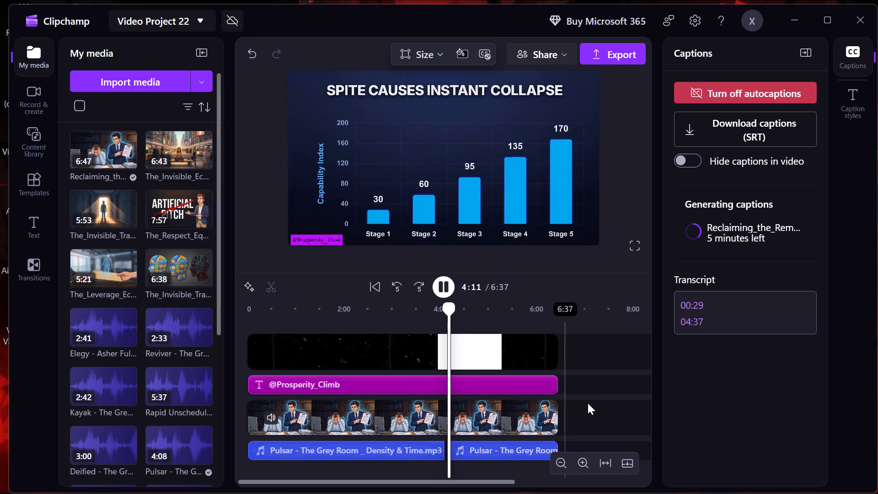
Jump the preview to 5:06 and back to 2:33, and play the video from there.
click(490, 307)
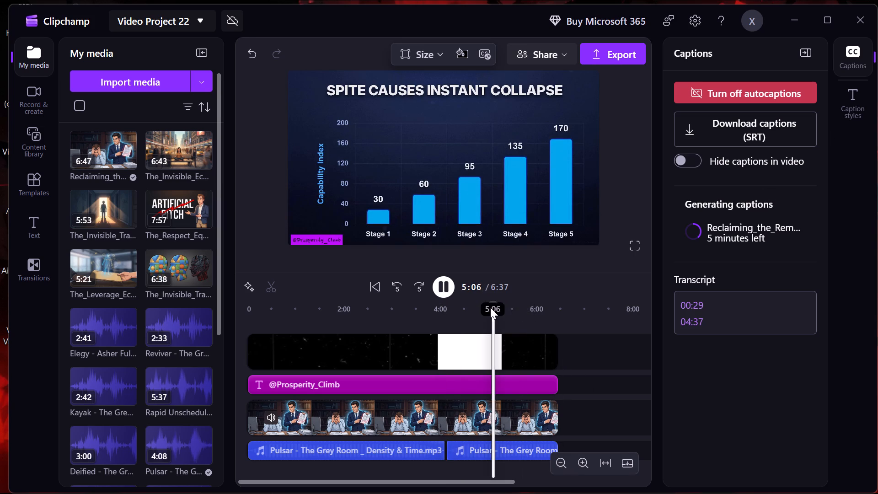
click(369, 308)
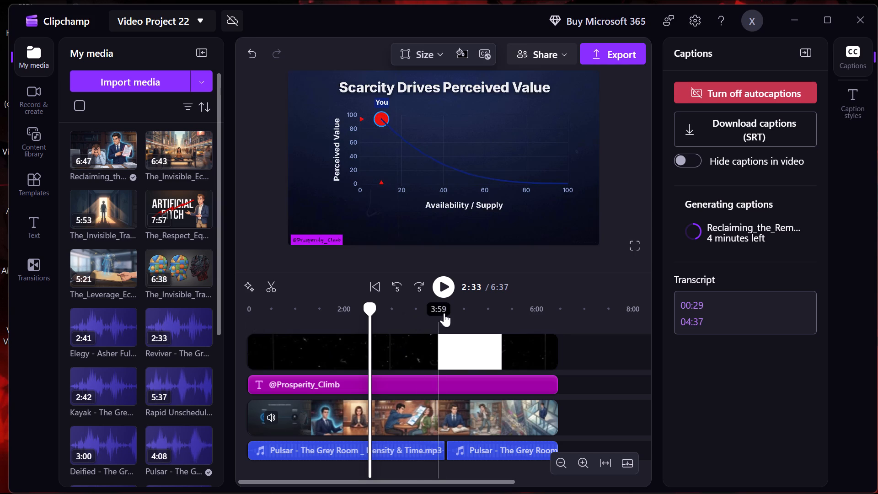
click(448, 287)
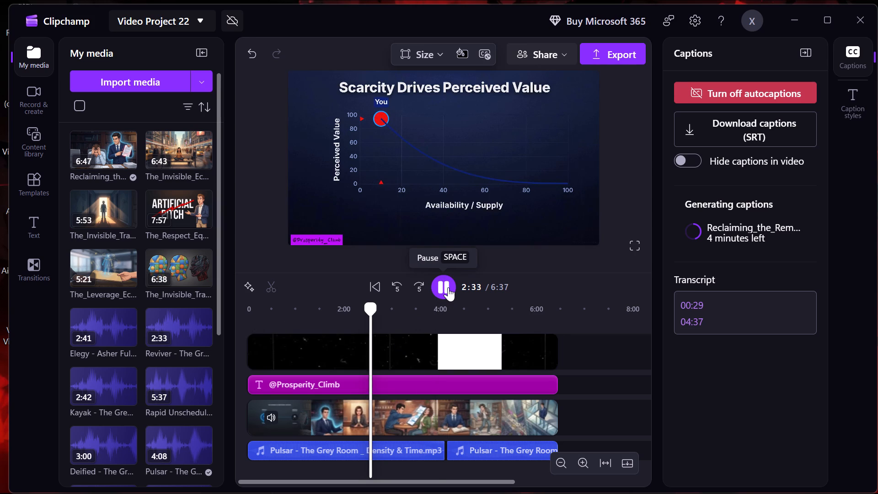
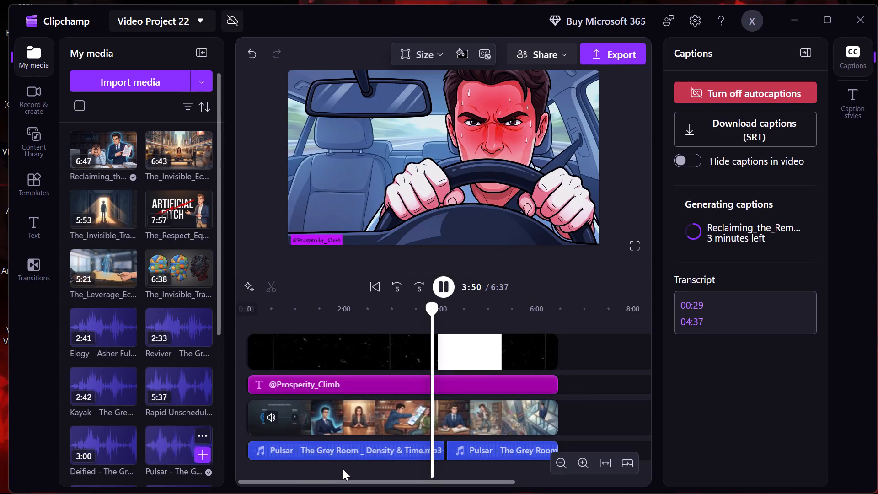
Look through the imported media and sample the video playback from about 2:40 and about 4:40.
scroll(145, 394, down, 4)
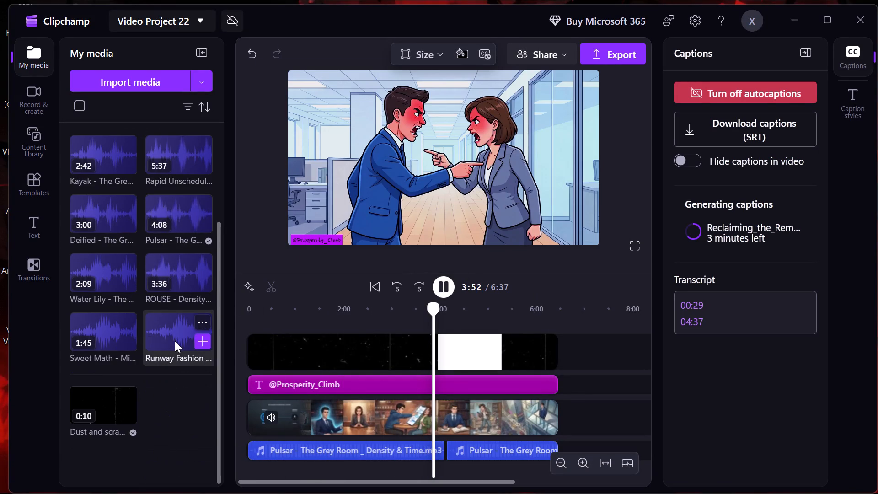
scroll(173, 338, up, 3)
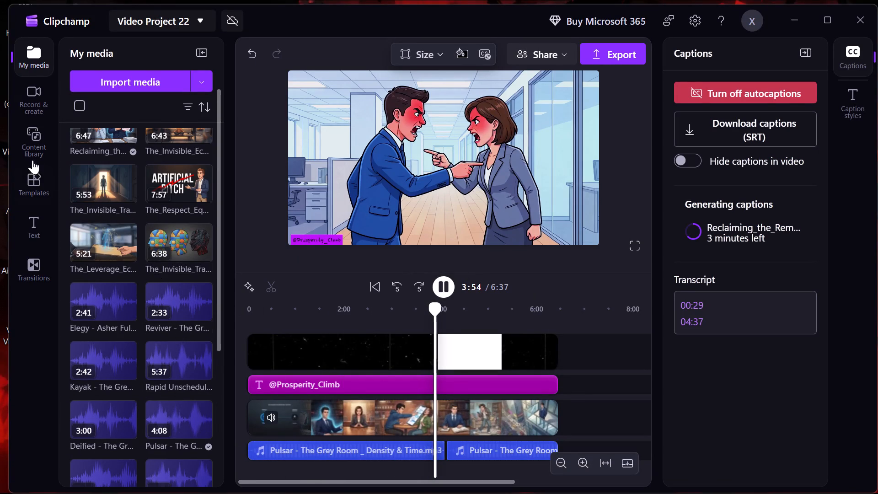
scroll(758, 219, up, 2)
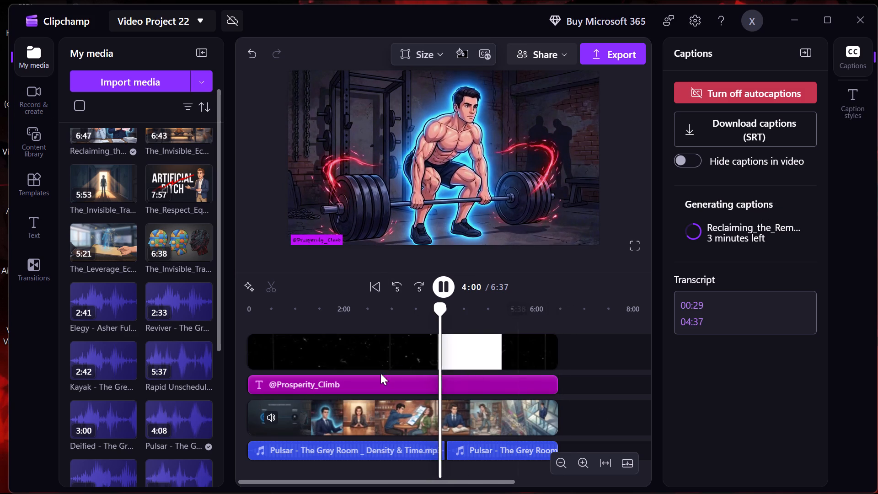
double_click(375, 384)
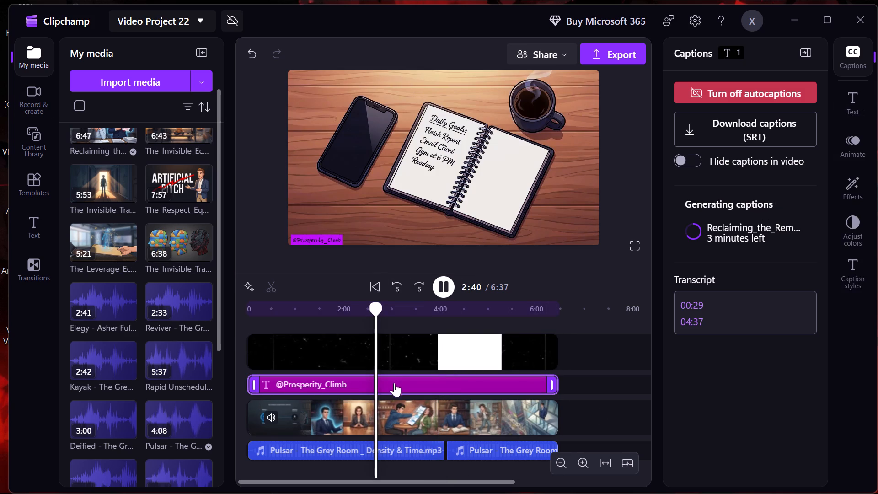
double_click(411, 450)
double_click(473, 443)
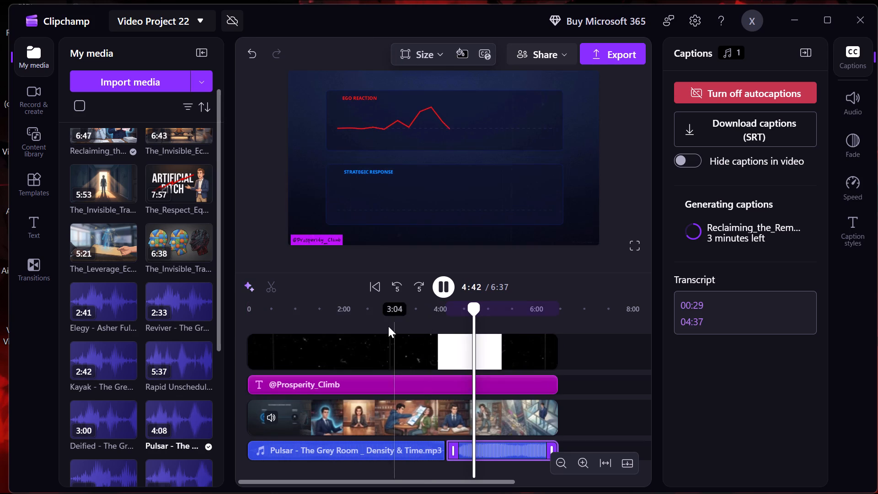
Select the dust and scratches overlay on the timeline and set its transparency slider slightly lower, just short of the maximum.
click(365, 353)
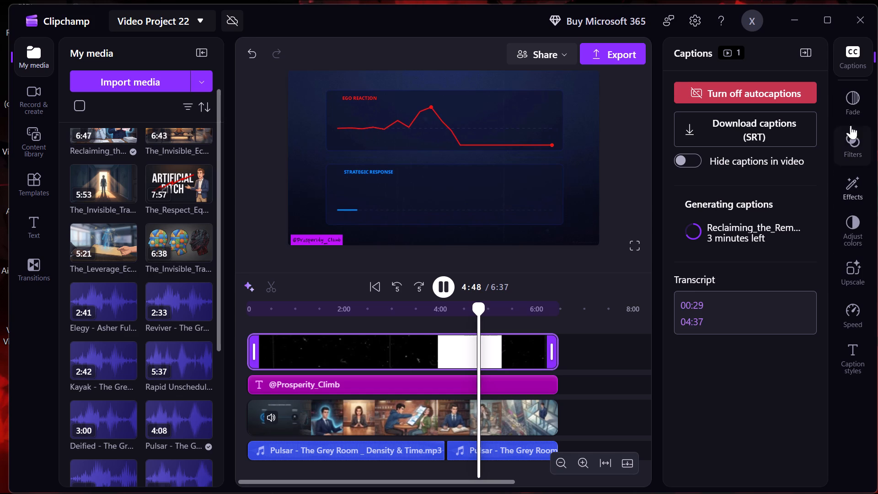
double_click(846, 101)
click(846, 100)
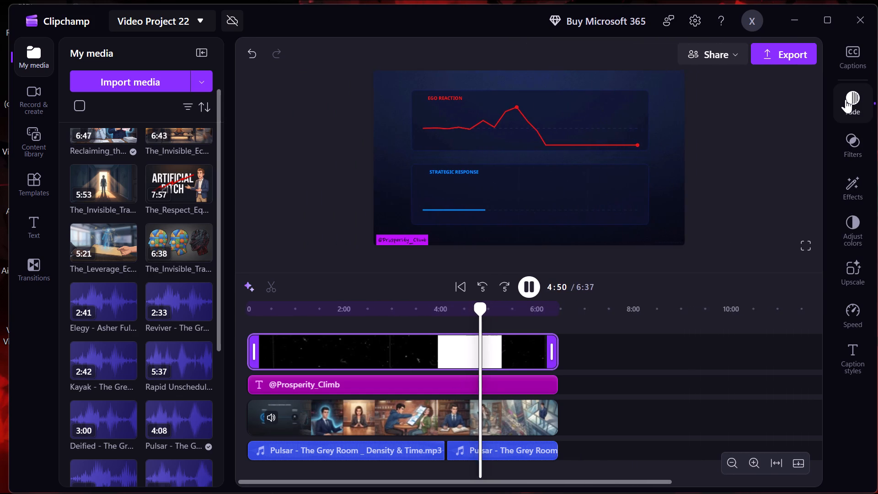
click(852, 135)
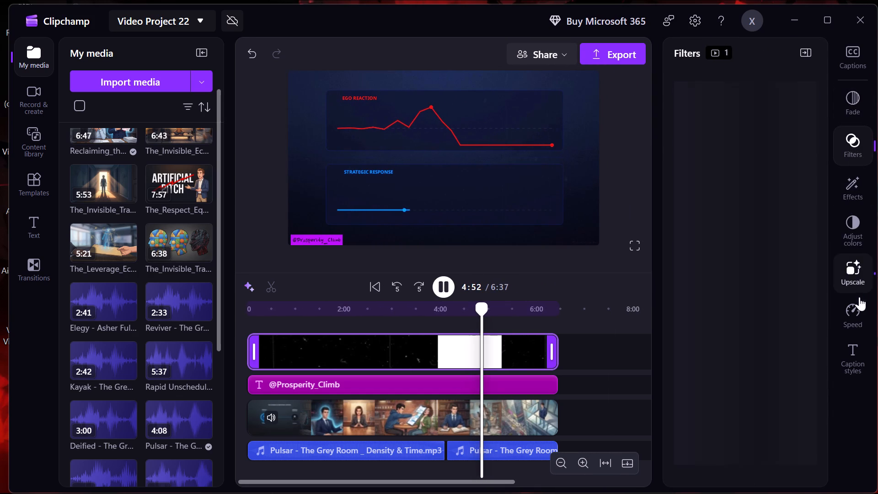
click(851, 184)
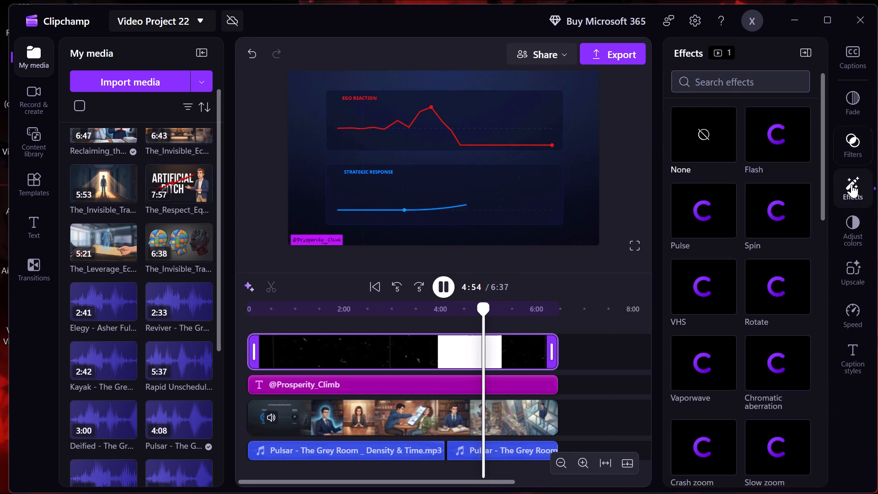
click(854, 228)
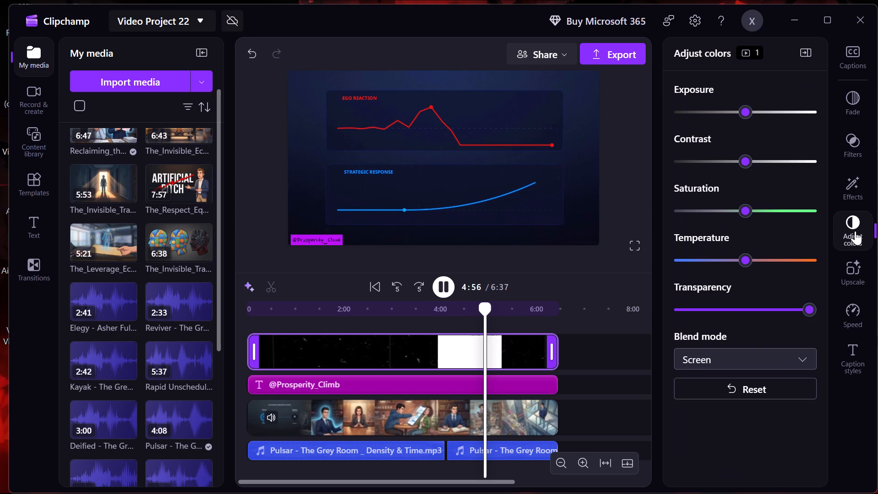
click(800, 309)
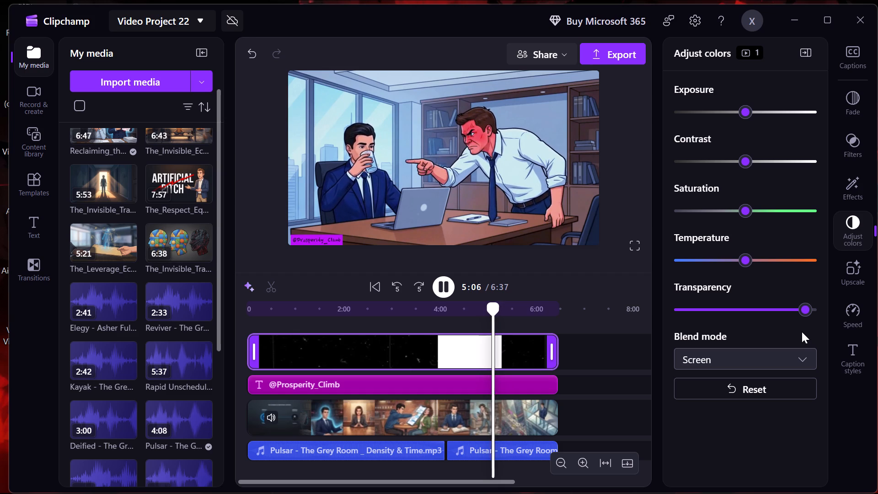
click(797, 309)
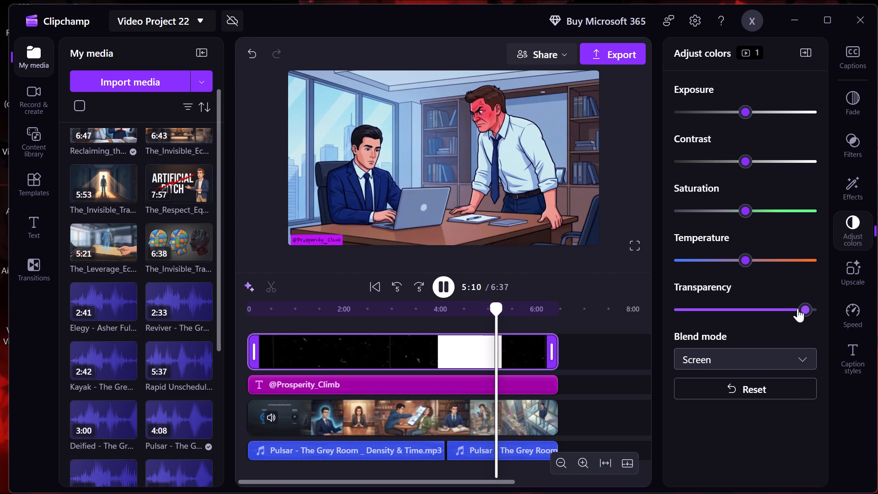
click(798, 308)
click(795, 306)
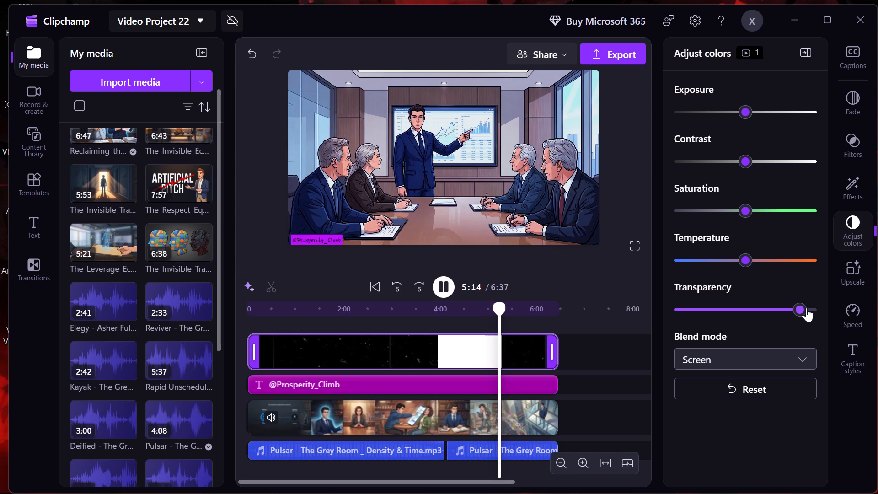
click(808, 309)
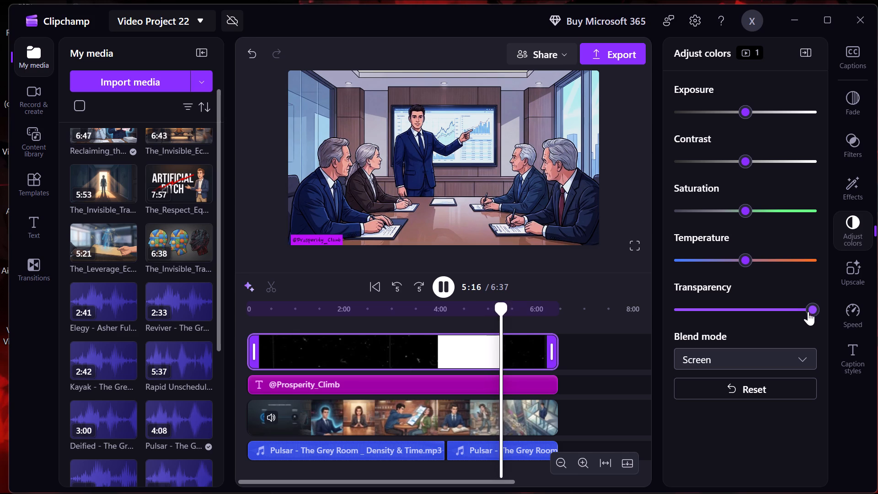
drag(811, 309, 830, 307)
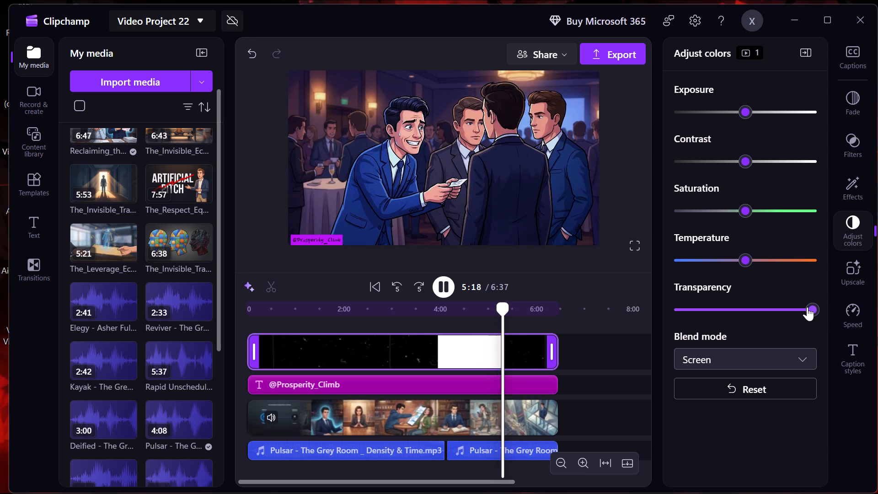
click(805, 308)
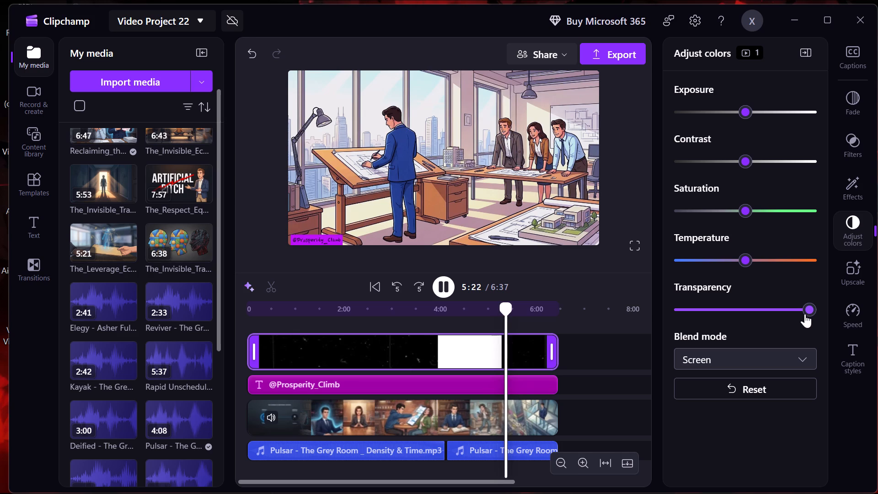
click(802, 308)
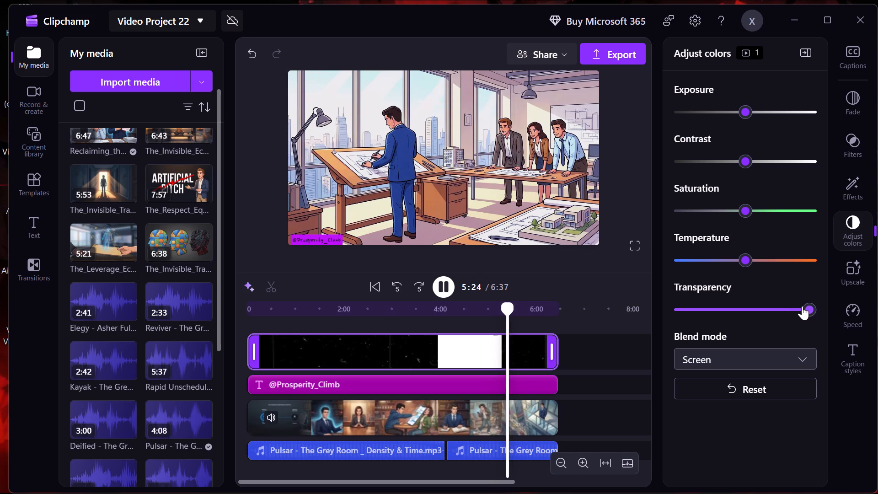
click(801, 306)
click(799, 308)
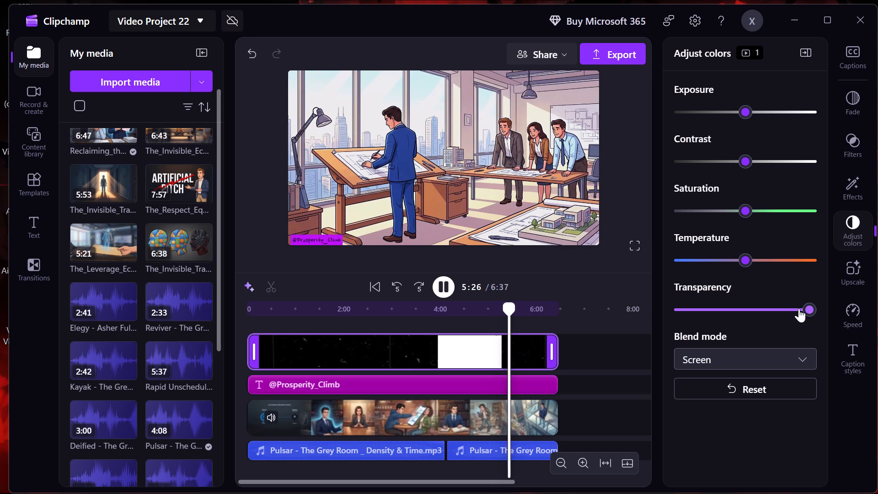
click(798, 306)
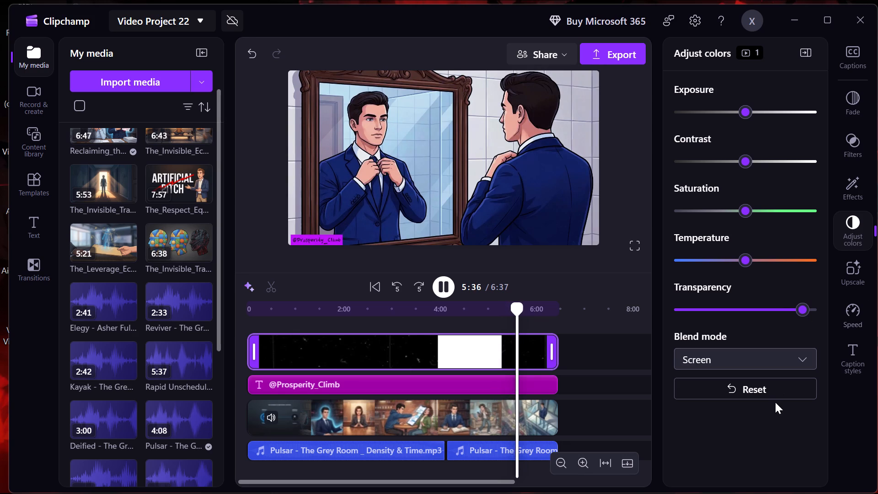
Start upscaling the dust and scratches overlay at 4K quality.
scroll(844, 242, down, 3)
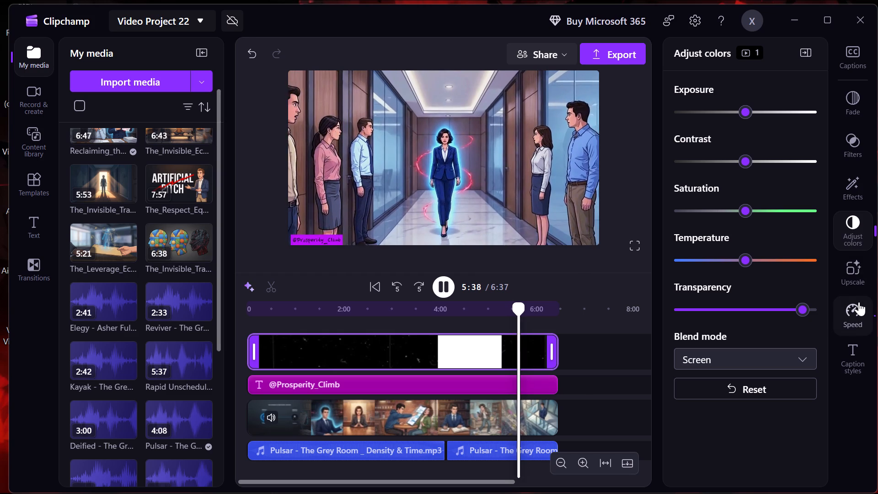
click(860, 302)
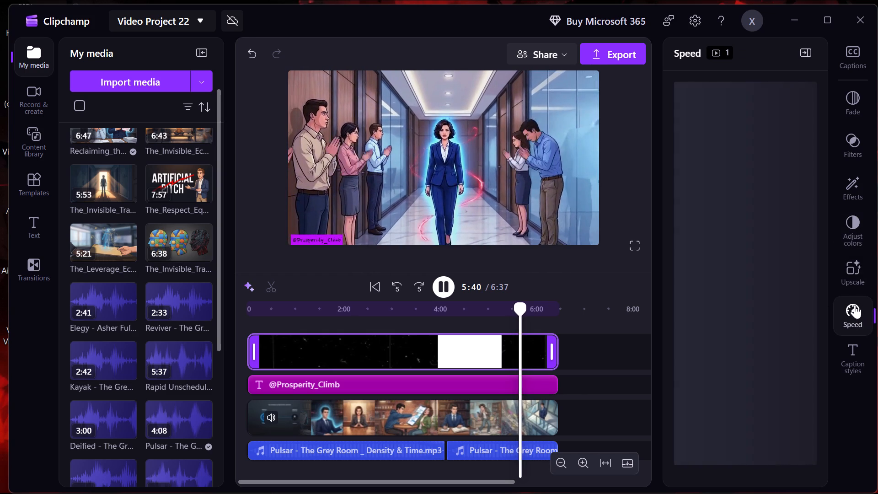
click(846, 271)
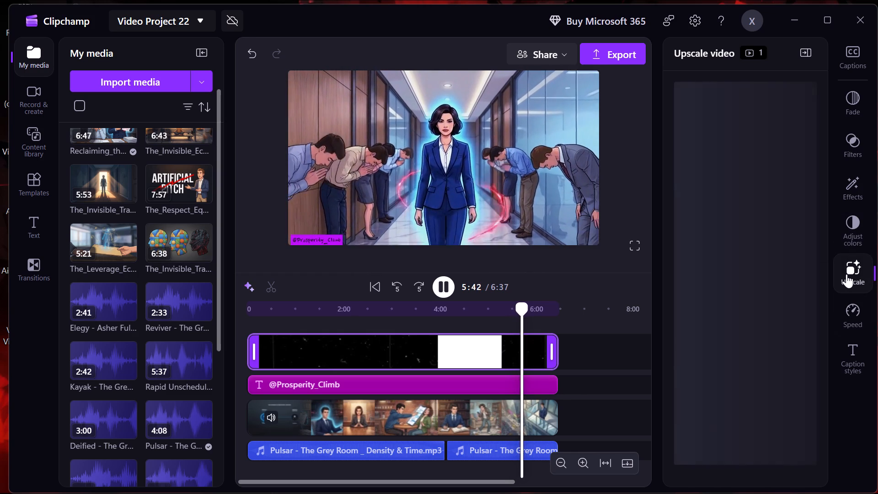
click(854, 269)
click(853, 270)
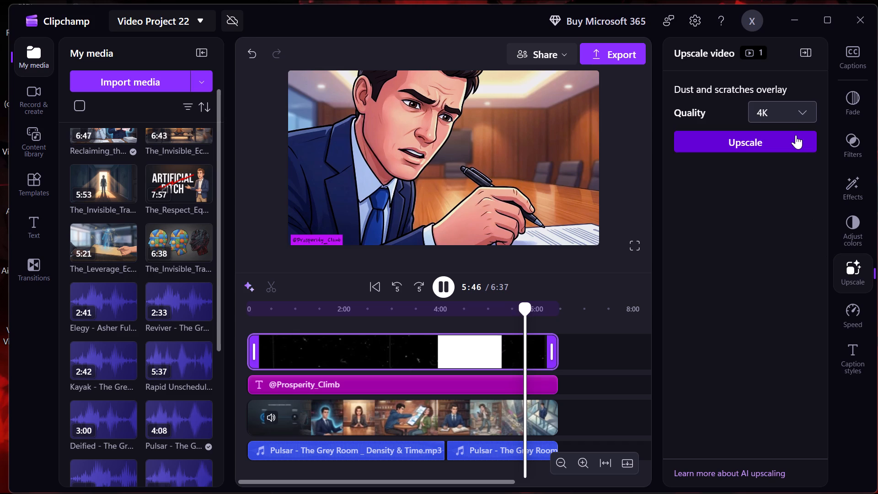
click(796, 135)
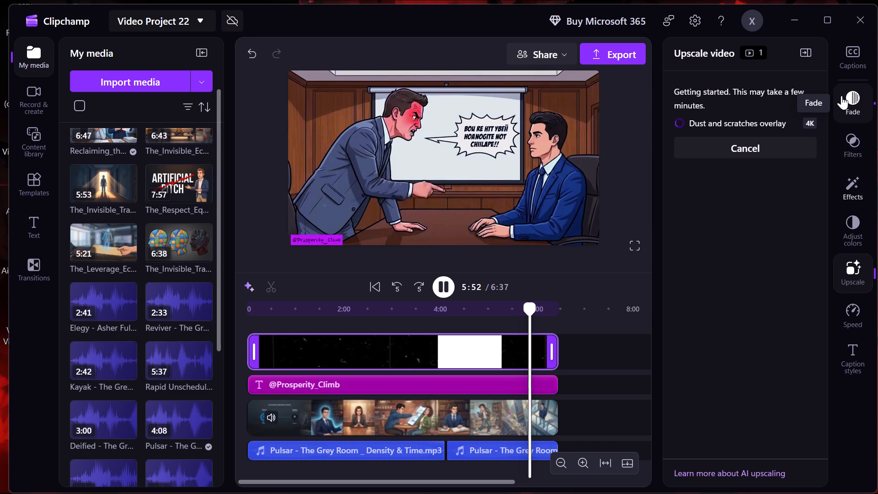
Pause the preview at 6:01 and check the progress of the autocaption generation and the overlay's upscaling.
click(861, 64)
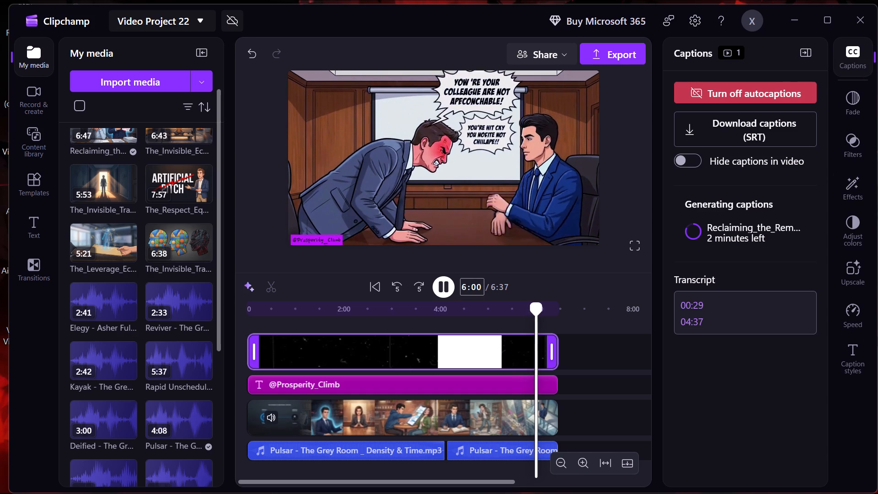
click(442, 284)
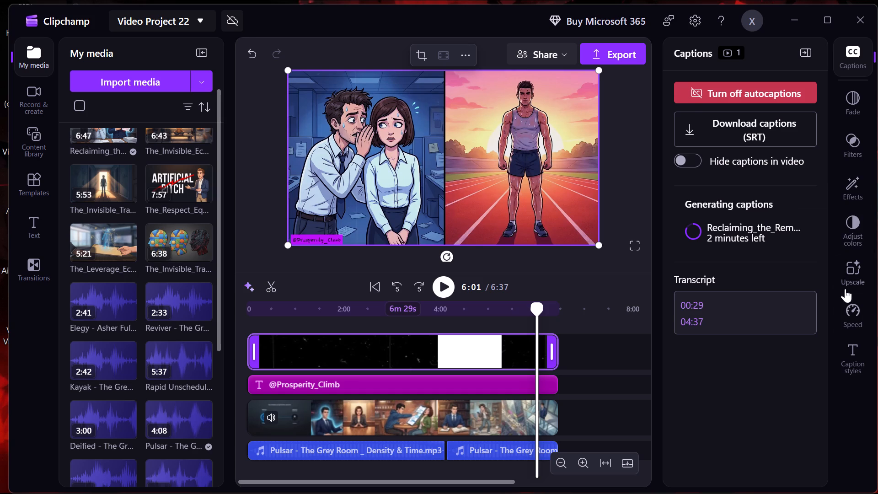
click(851, 271)
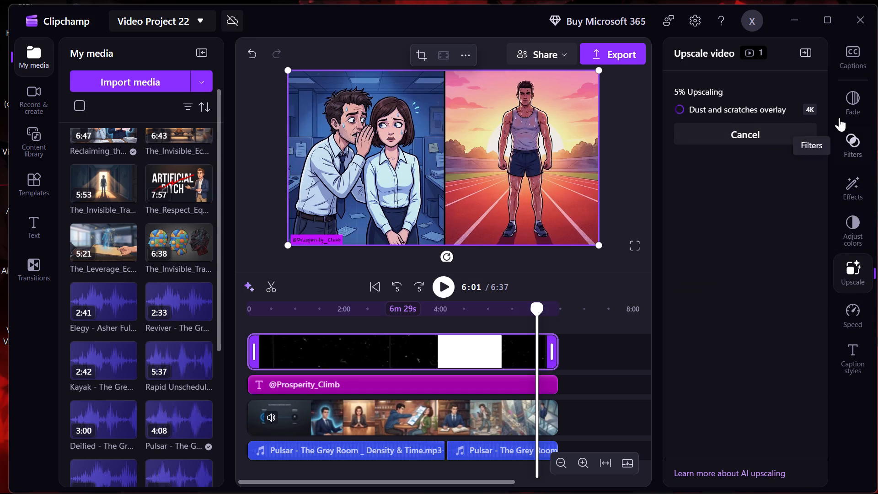
click(851, 57)
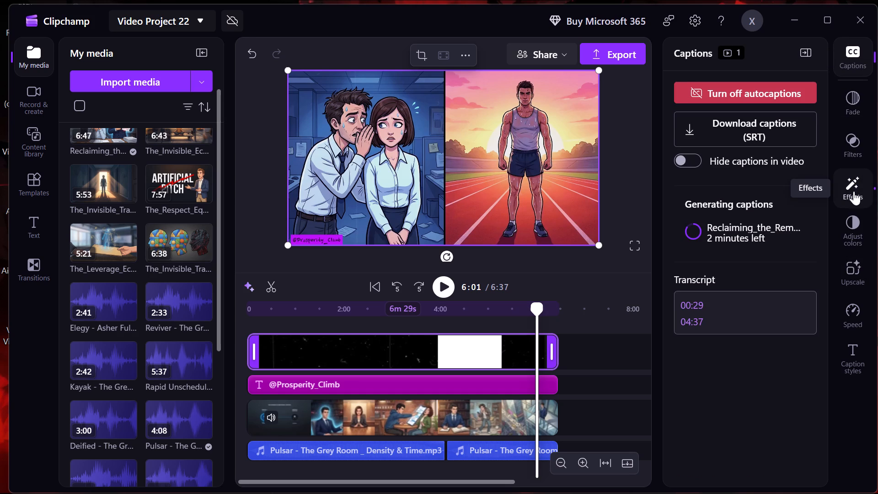
click(853, 113)
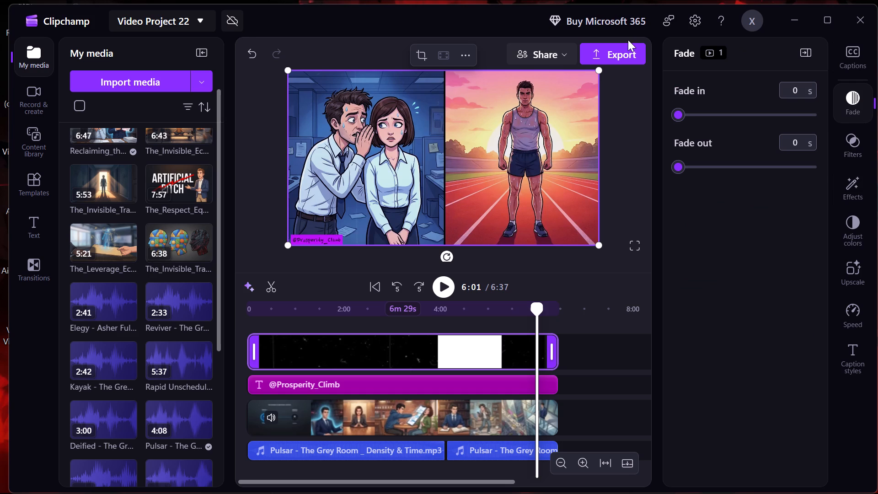
click(858, 55)
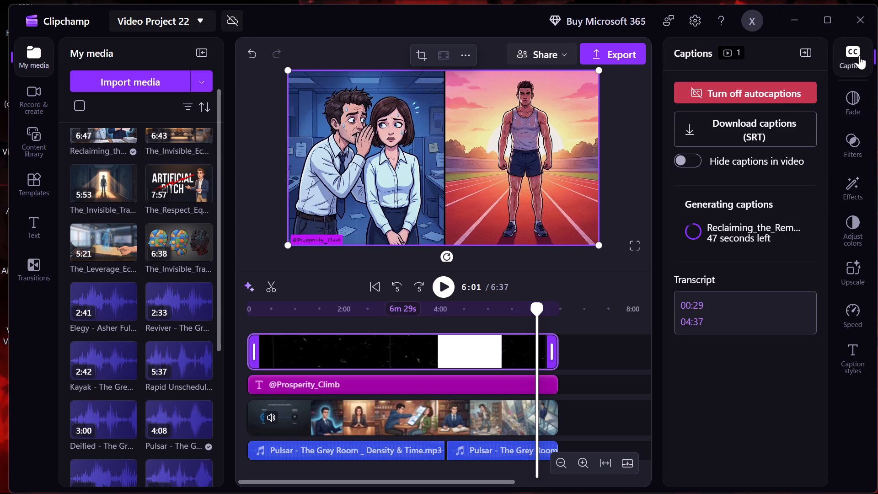
click(858, 273)
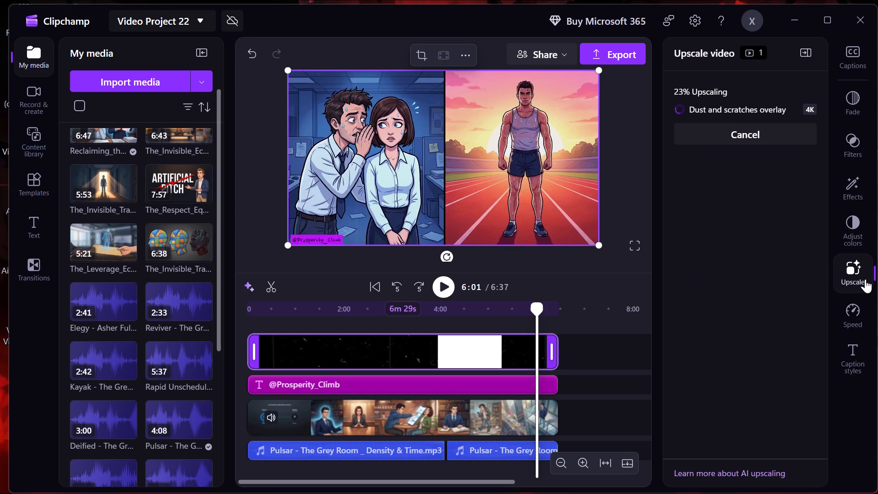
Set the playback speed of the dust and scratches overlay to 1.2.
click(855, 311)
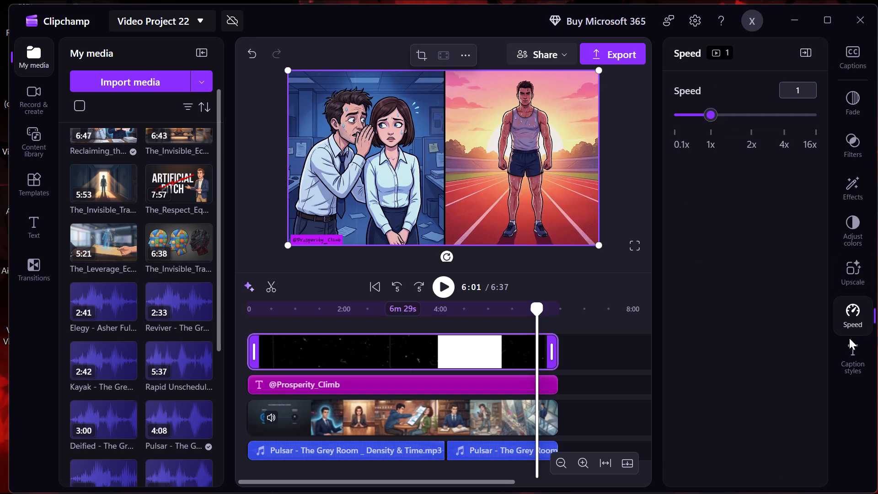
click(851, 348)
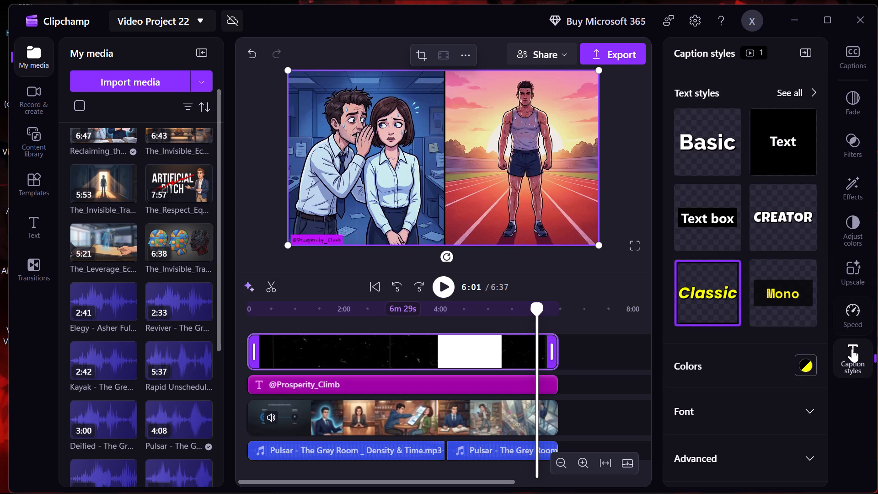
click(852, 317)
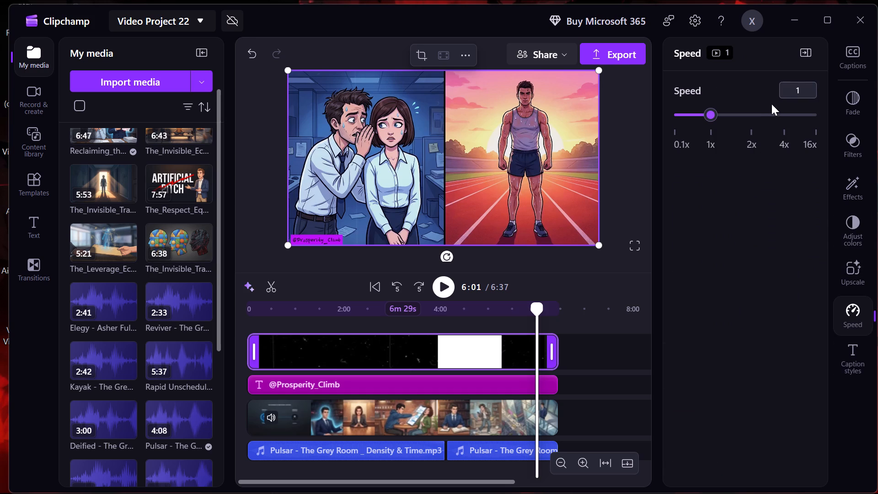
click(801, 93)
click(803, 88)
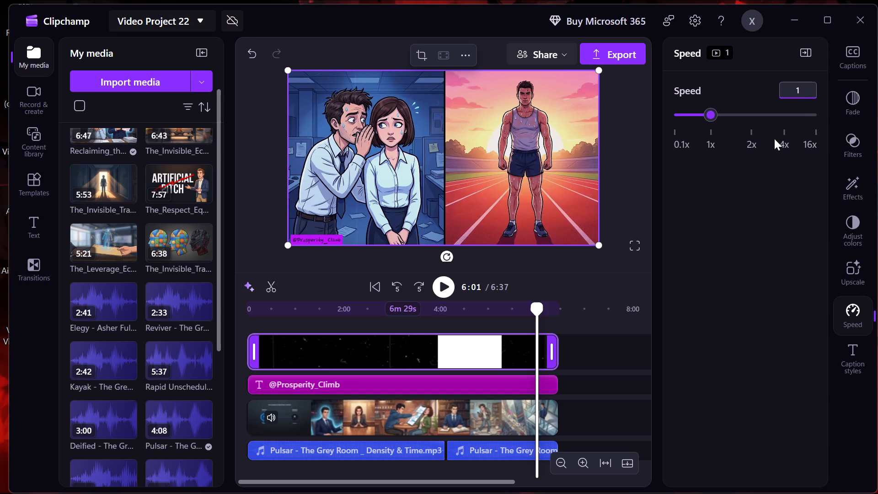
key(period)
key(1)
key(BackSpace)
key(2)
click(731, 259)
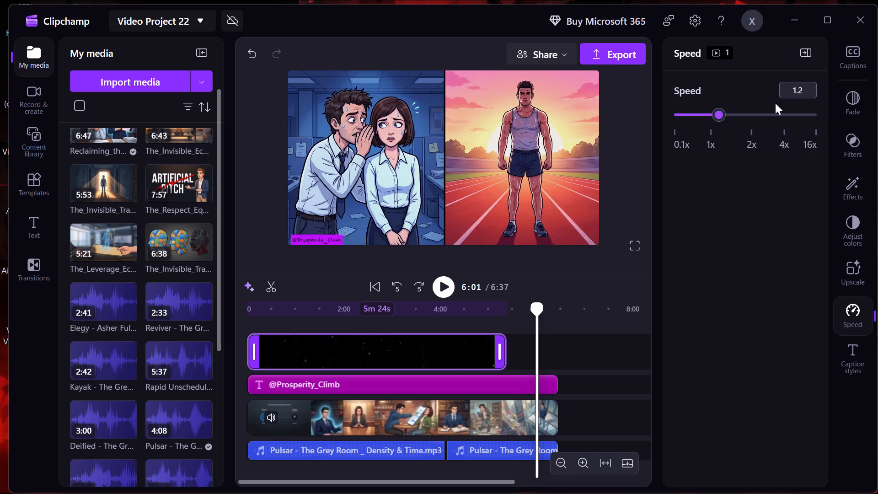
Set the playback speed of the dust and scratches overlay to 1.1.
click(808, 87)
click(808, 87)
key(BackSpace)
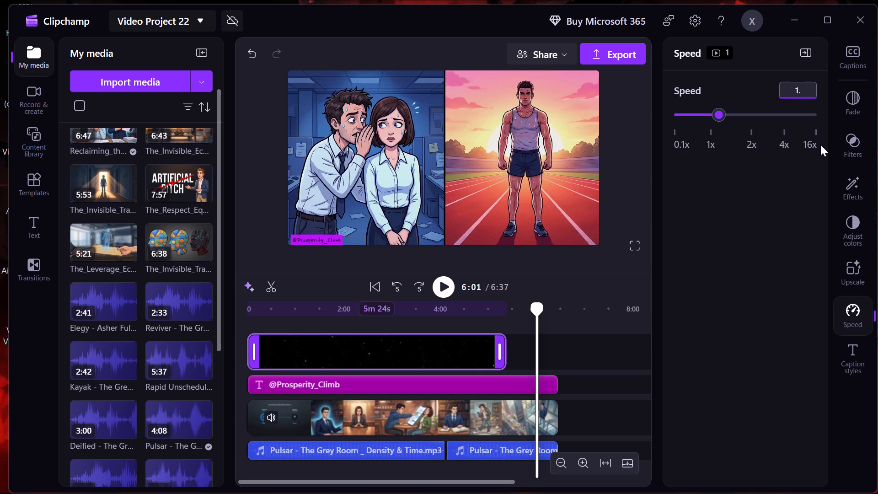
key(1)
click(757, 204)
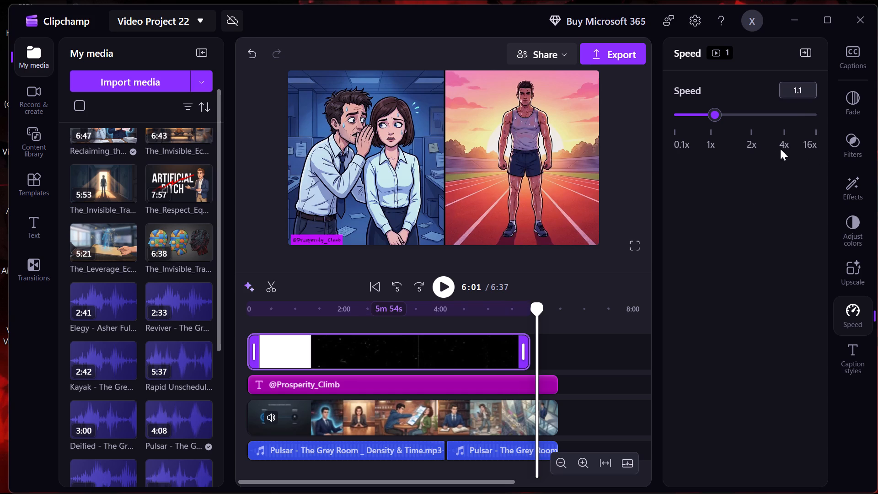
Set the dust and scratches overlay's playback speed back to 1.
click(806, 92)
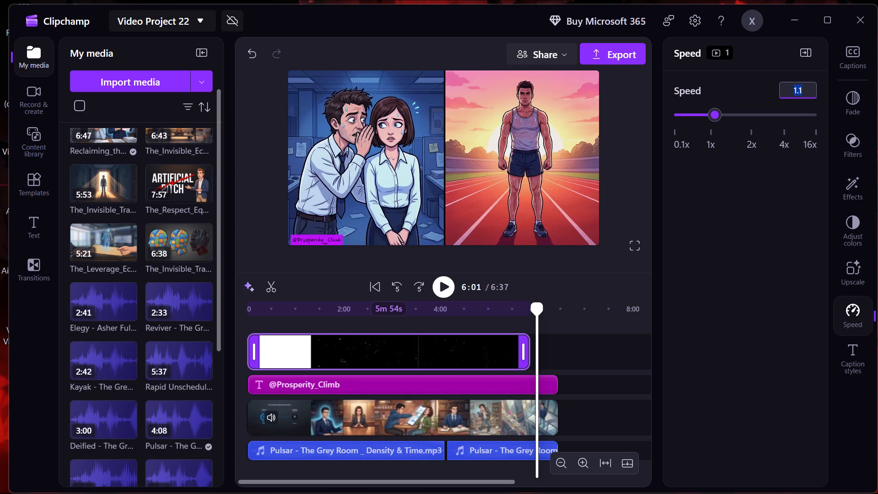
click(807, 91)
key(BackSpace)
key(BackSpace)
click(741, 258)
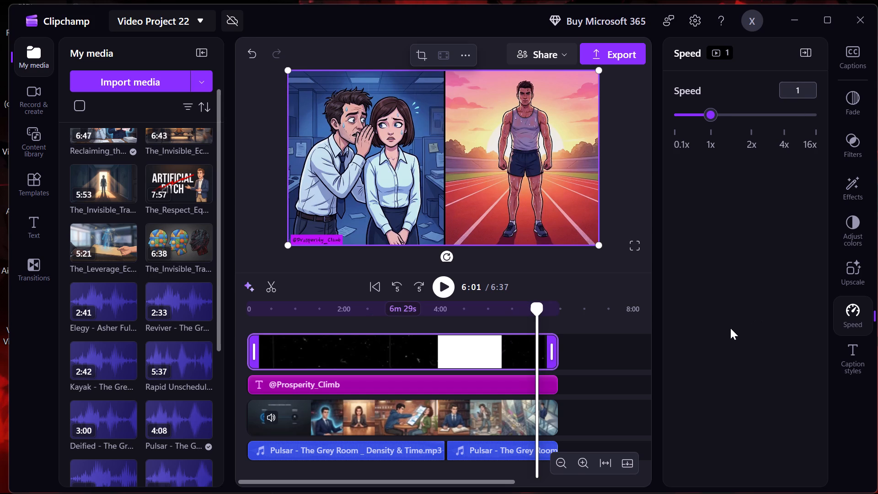
Sample the playback from about 6:30, 5:06 and 3:41, pause at 3:42, and check the autocaption generation and caption styles.
click(558, 318)
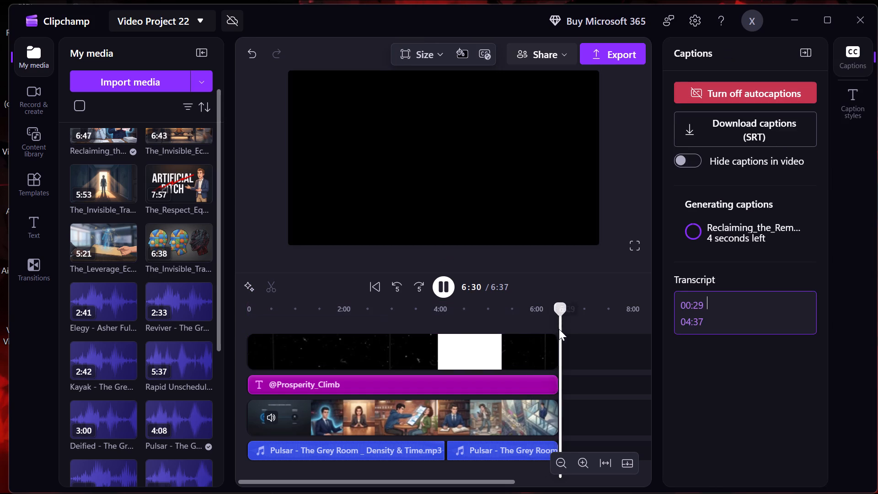
click(491, 321)
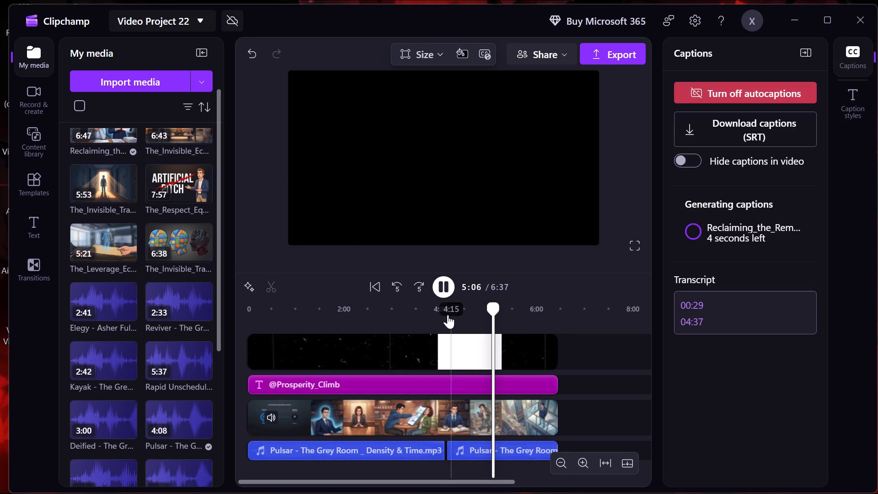
click(425, 322)
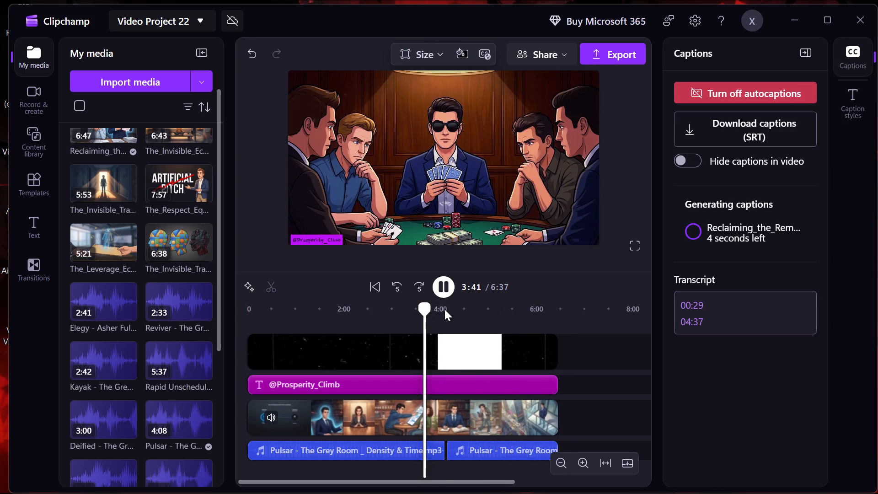
click(439, 281)
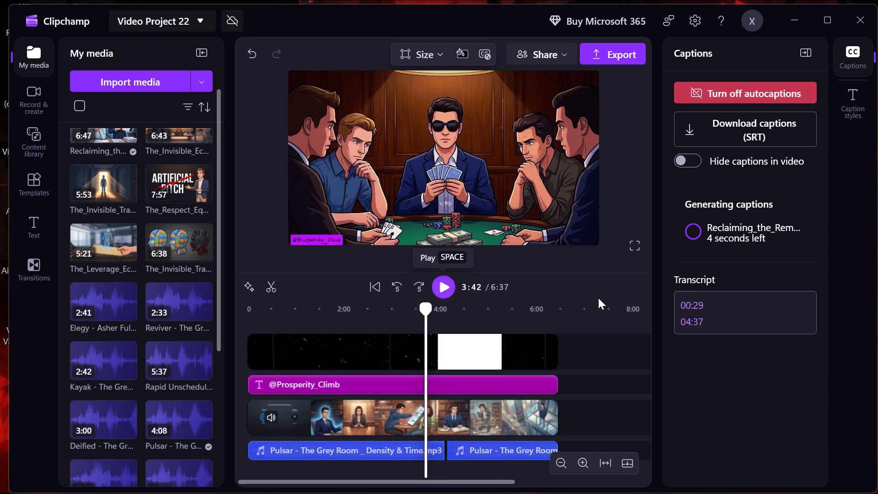
click(859, 53)
click(859, 53)
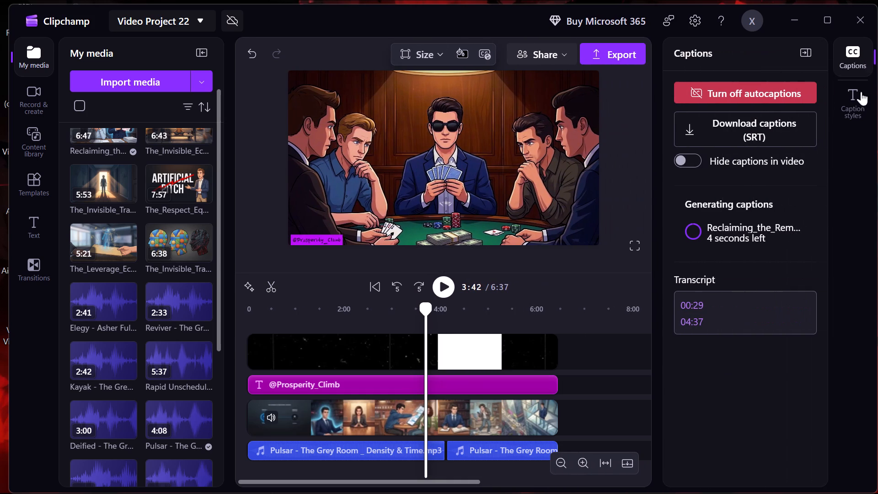
click(845, 142)
click(851, 105)
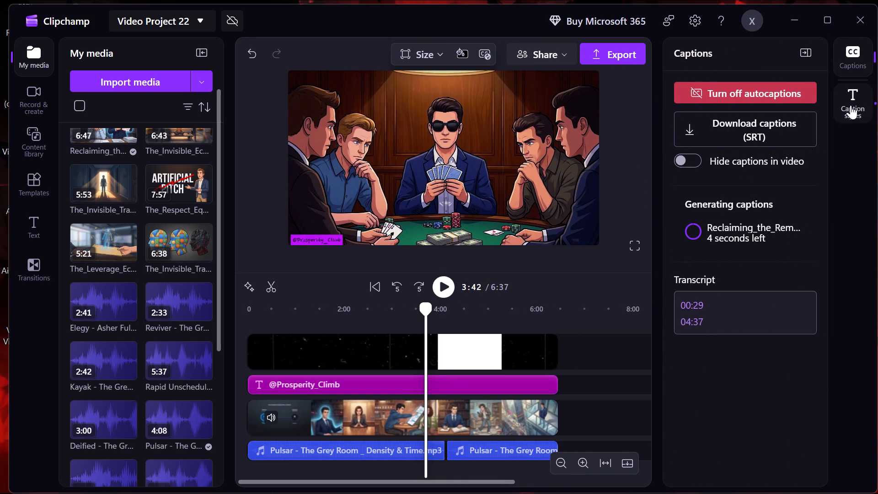
click(860, 61)
Cancel the running 4K upscaling of the dust and scratches overlay.
click(507, 362)
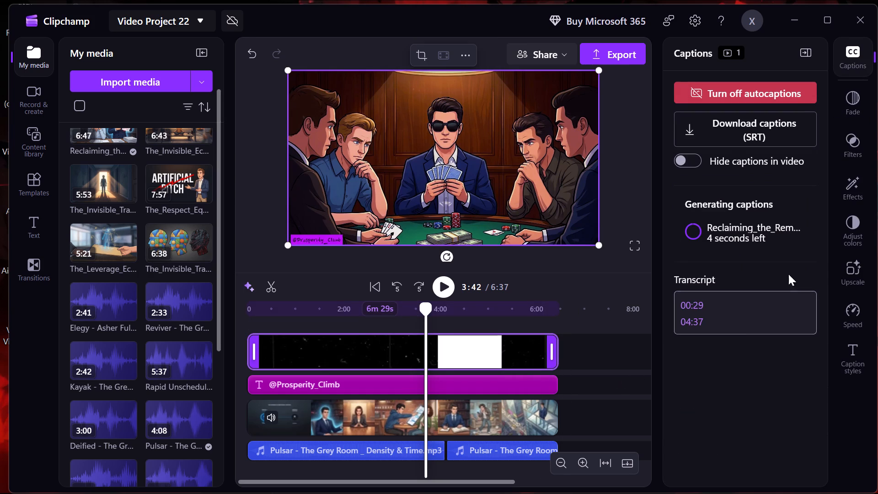
click(844, 272)
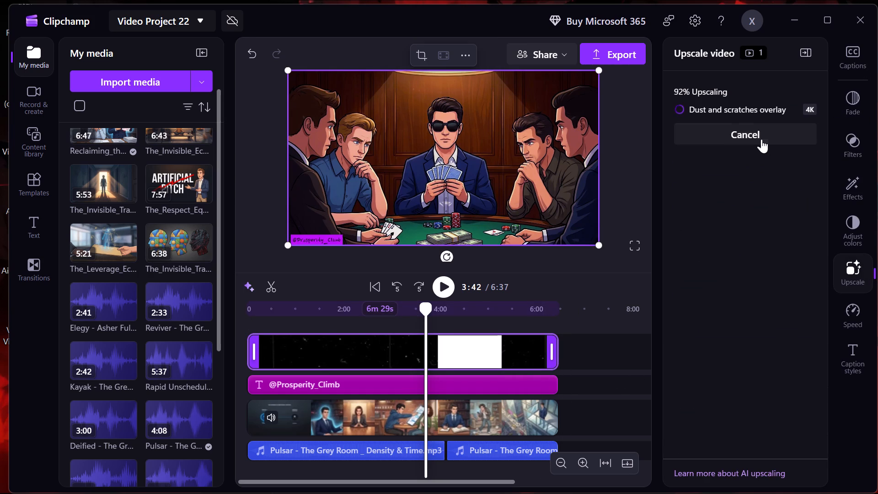
click(759, 134)
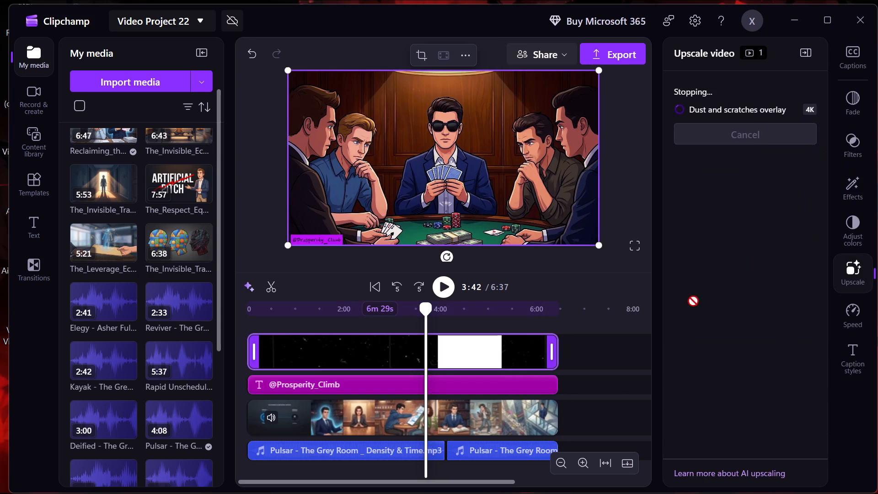
Start upscaling the Reclaiming_the_Remote_Control video clip on the timeline at 4K quality.
click(468, 421)
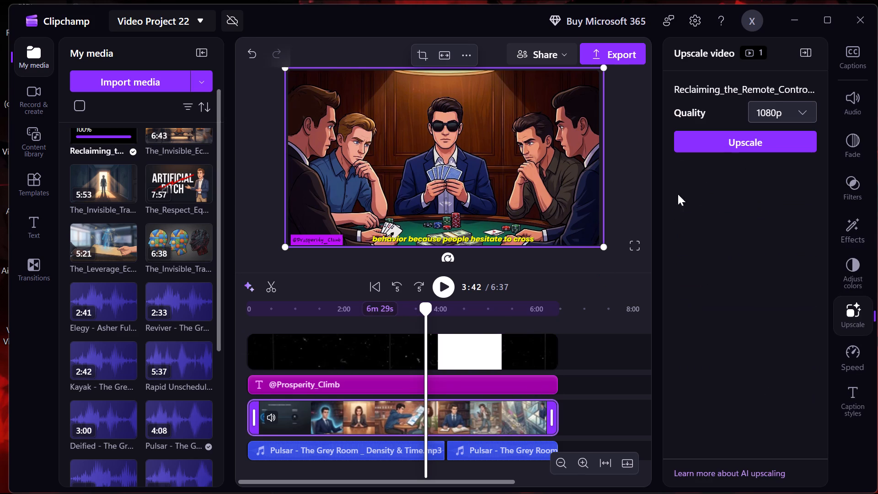
click(795, 112)
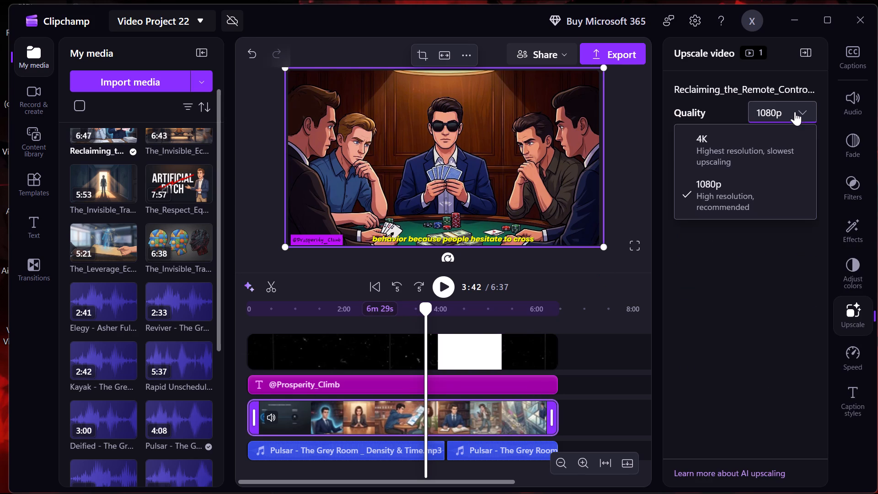
click(744, 140)
click(766, 140)
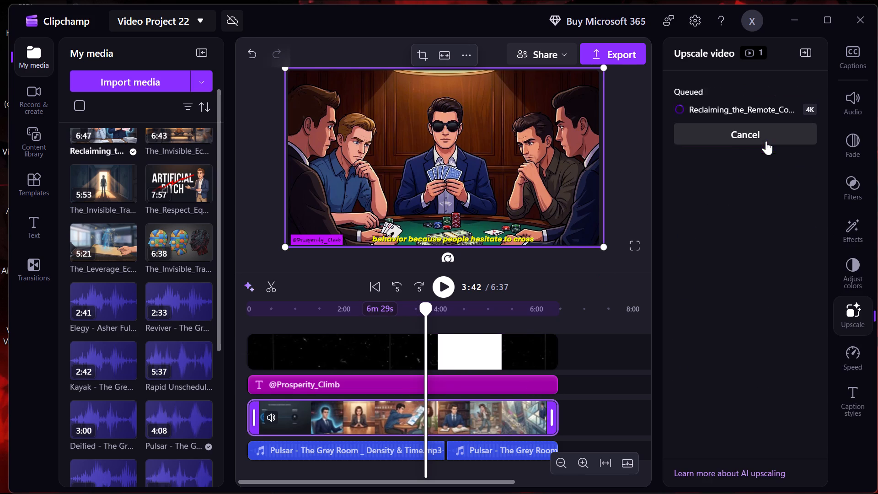
Check the upscaling status of the dust and scratches overlay and of the Reclaiming_the_Remote_Control clip.
click(518, 339)
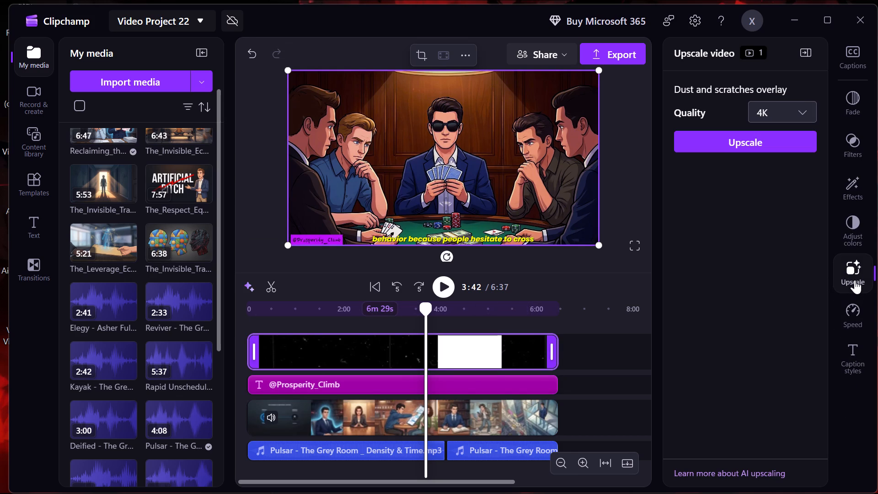
click(855, 280)
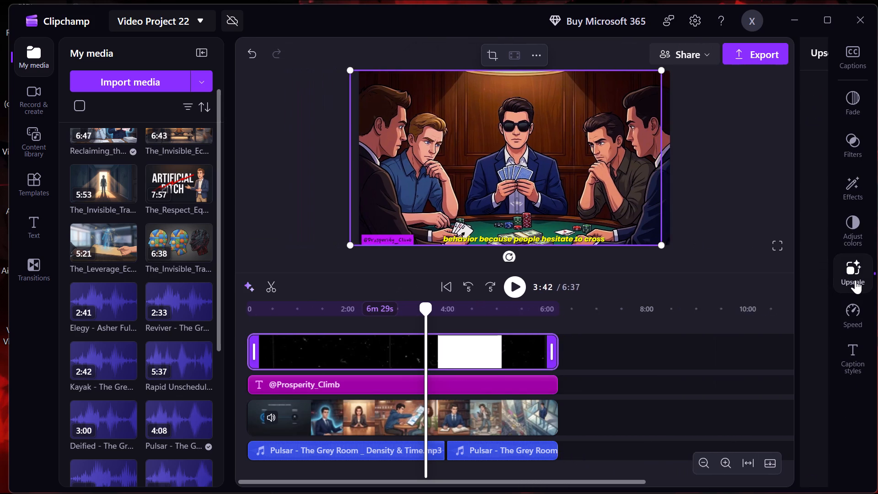
click(855, 280)
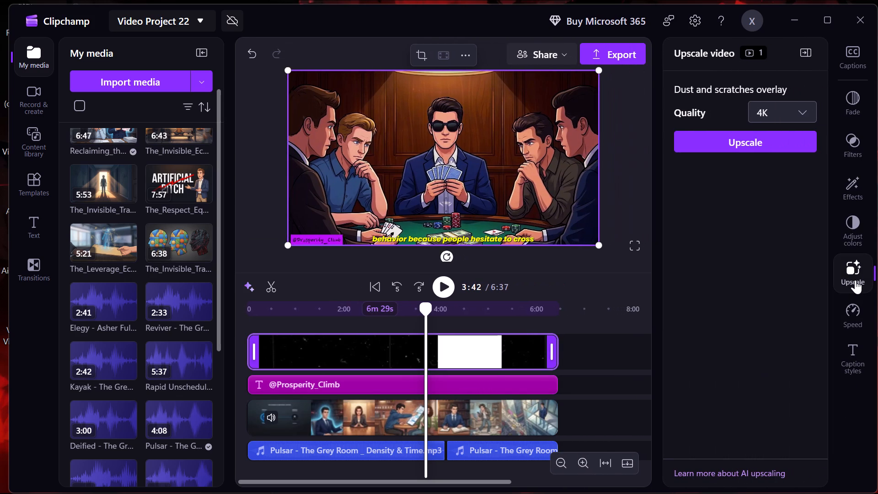
click(482, 427)
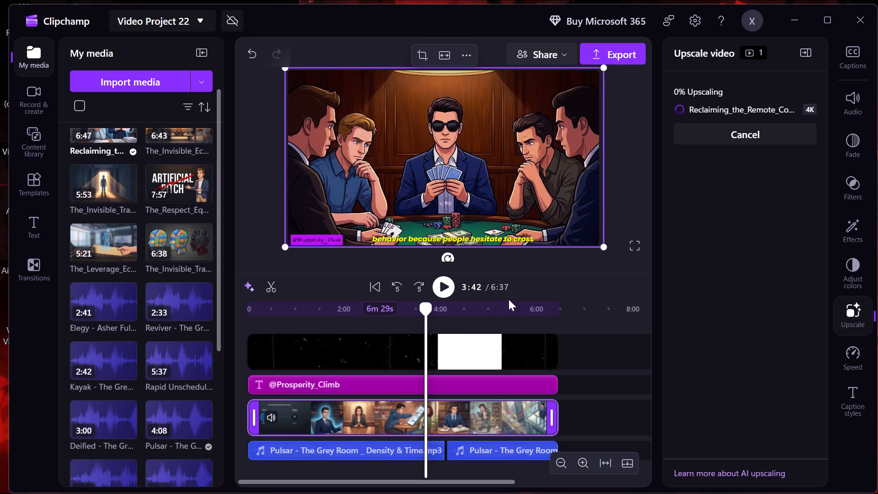
Inspect the captioned frames at about 5:00, 5:36, 1:35 and 5:02, and recheck the main video clip's upscaling progress.
click(487, 328)
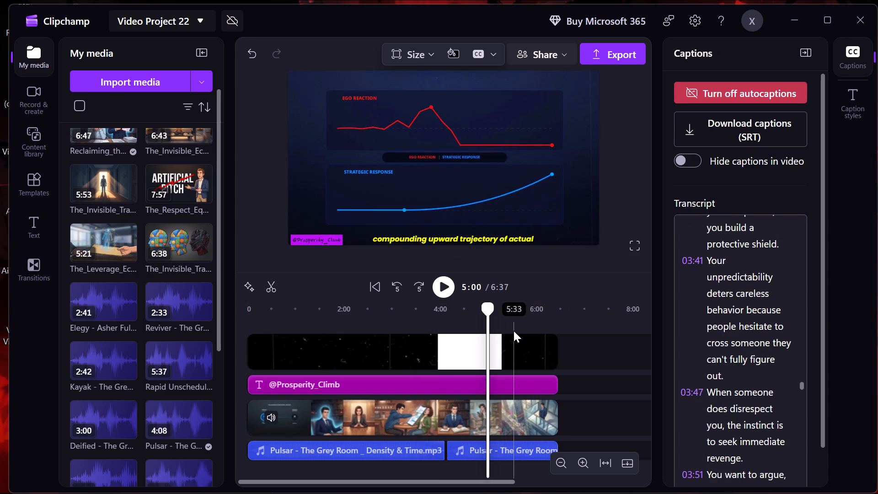
click(518, 323)
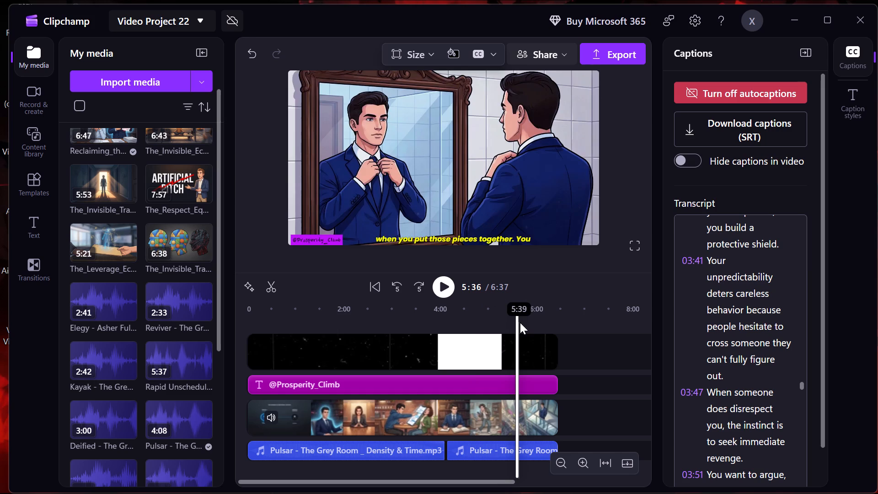
click(324, 323)
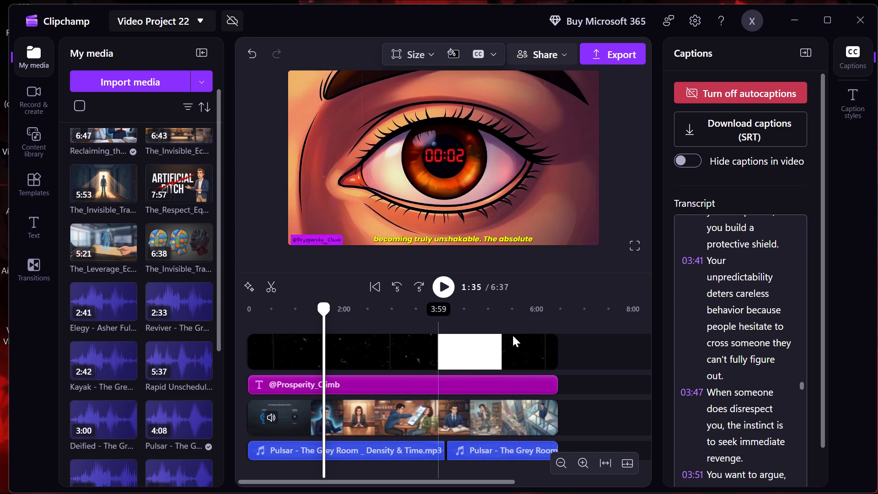
click(489, 325)
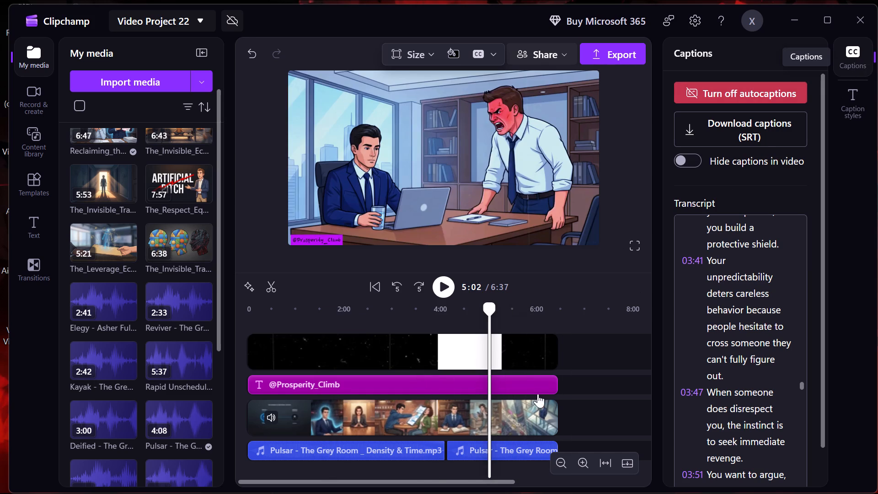
click(490, 423)
click(499, 415)
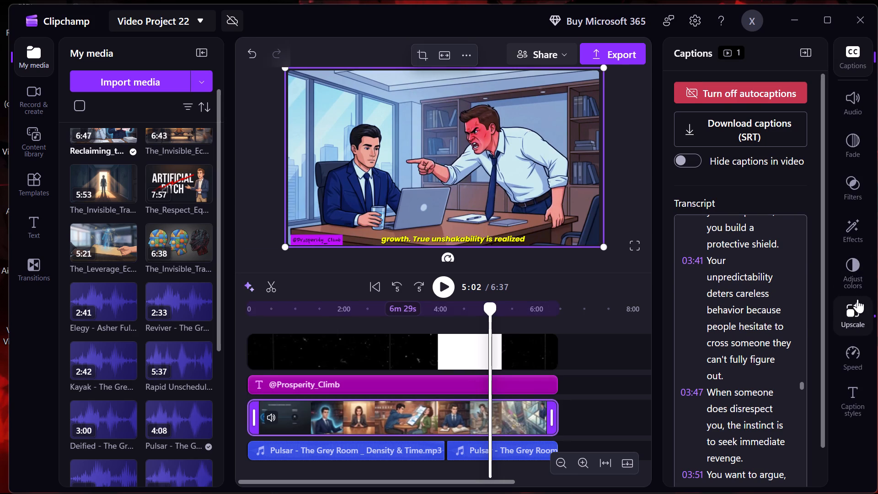
click(857, 299)
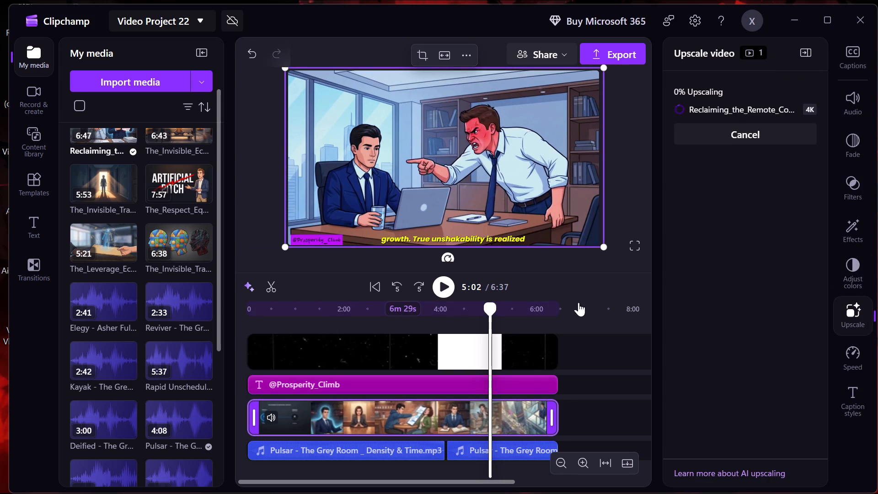
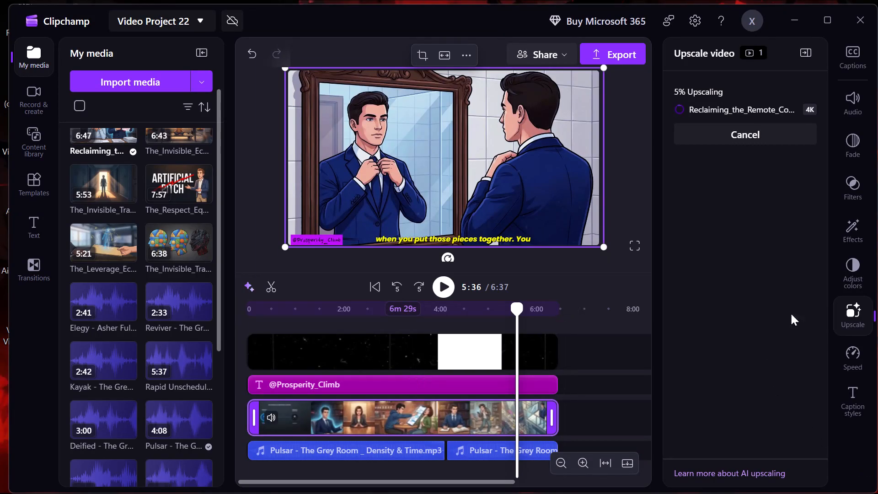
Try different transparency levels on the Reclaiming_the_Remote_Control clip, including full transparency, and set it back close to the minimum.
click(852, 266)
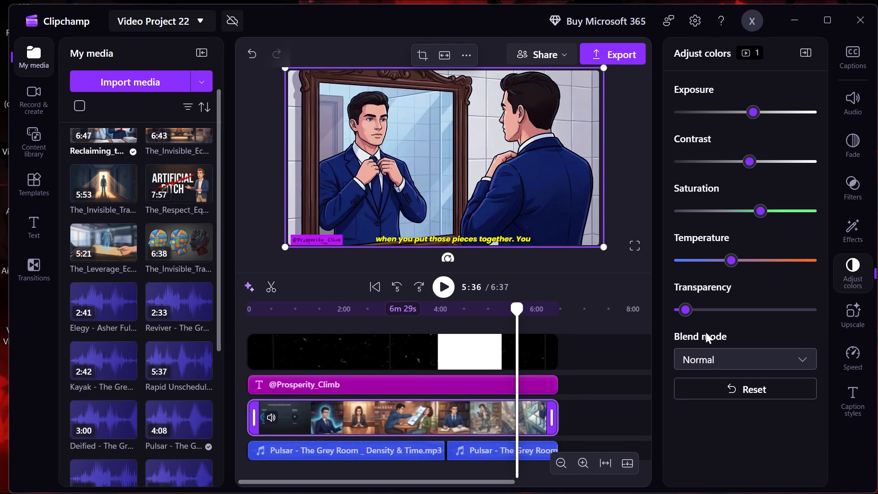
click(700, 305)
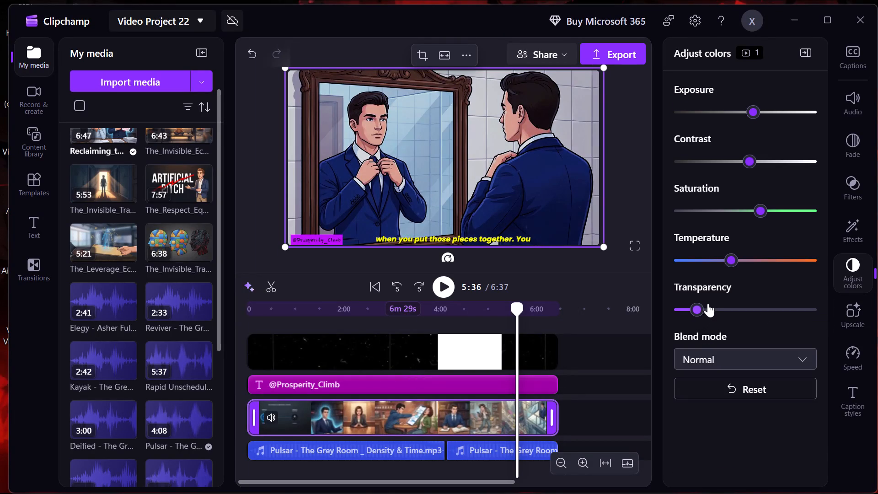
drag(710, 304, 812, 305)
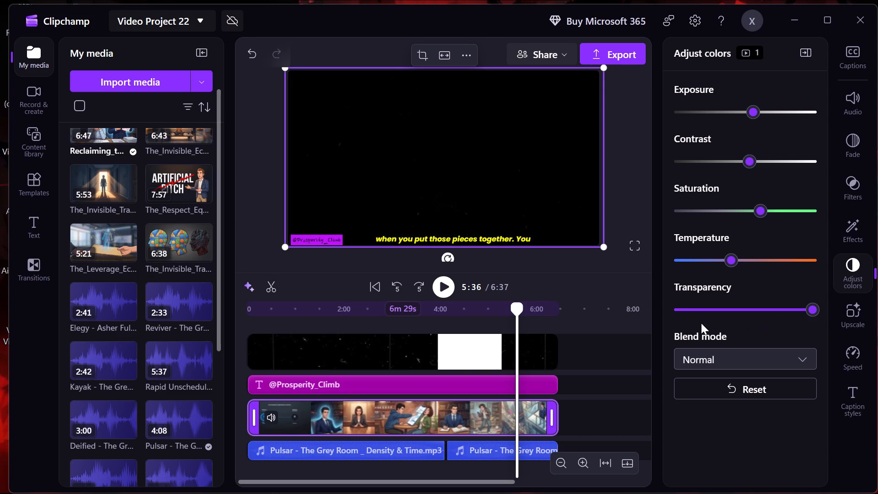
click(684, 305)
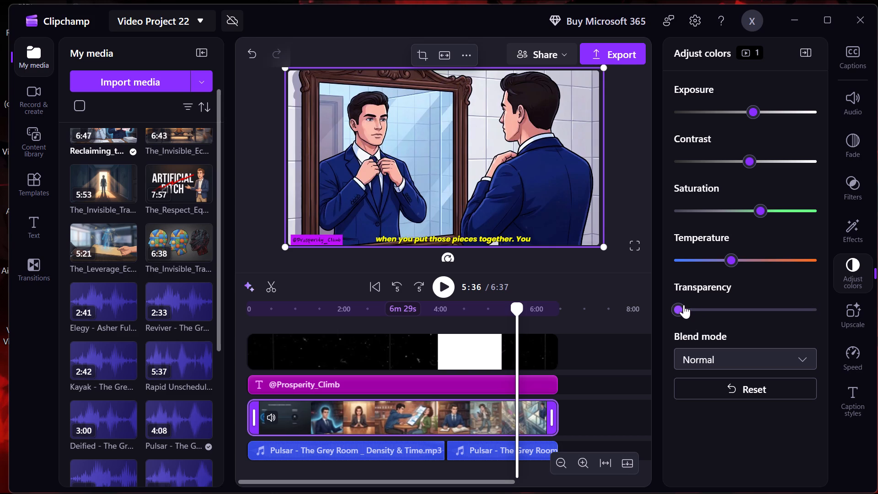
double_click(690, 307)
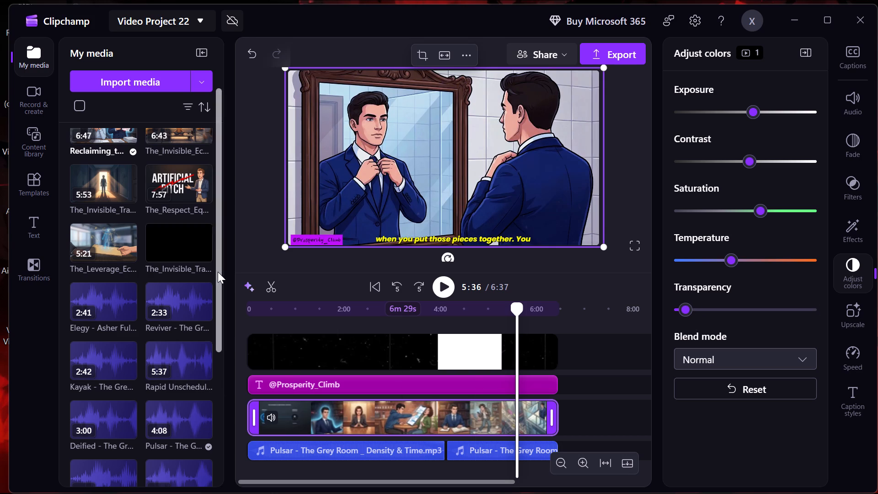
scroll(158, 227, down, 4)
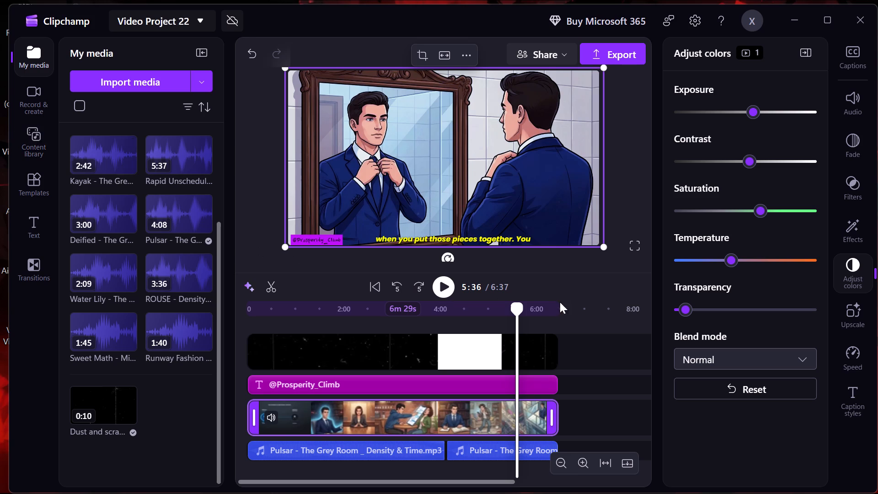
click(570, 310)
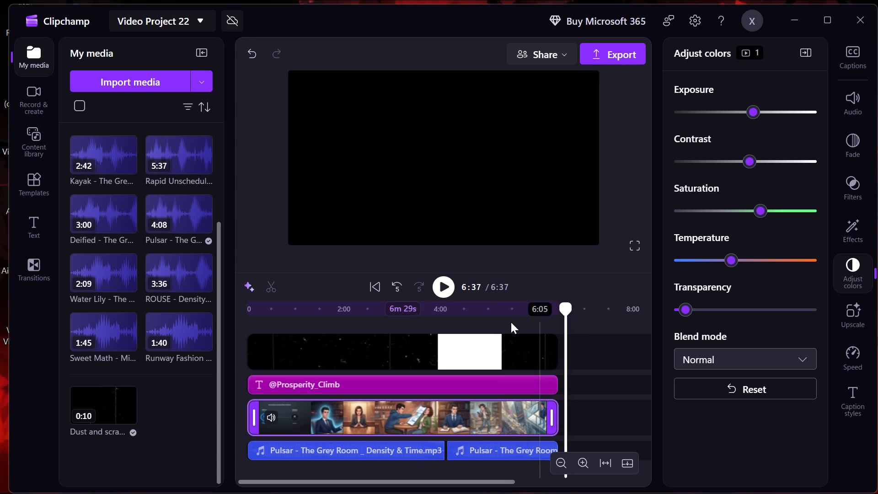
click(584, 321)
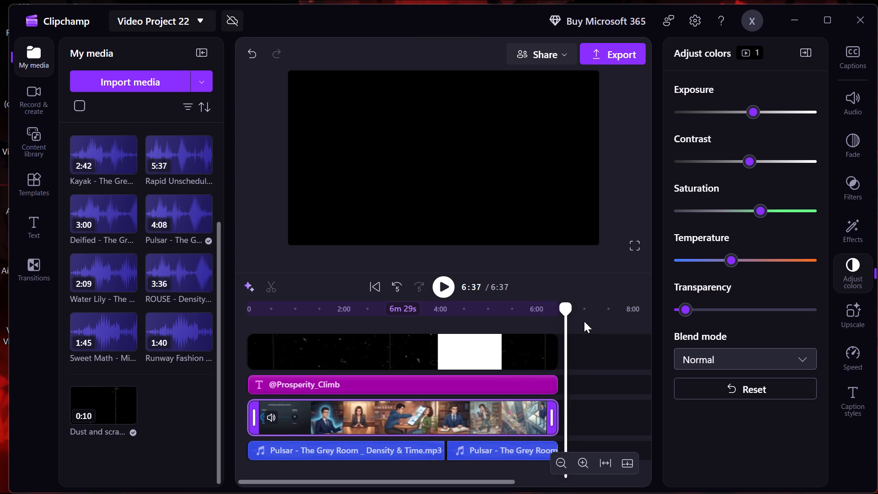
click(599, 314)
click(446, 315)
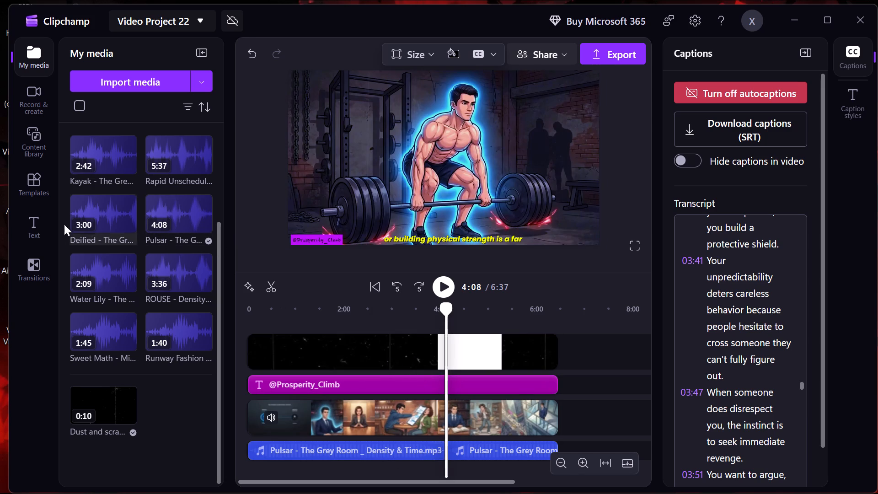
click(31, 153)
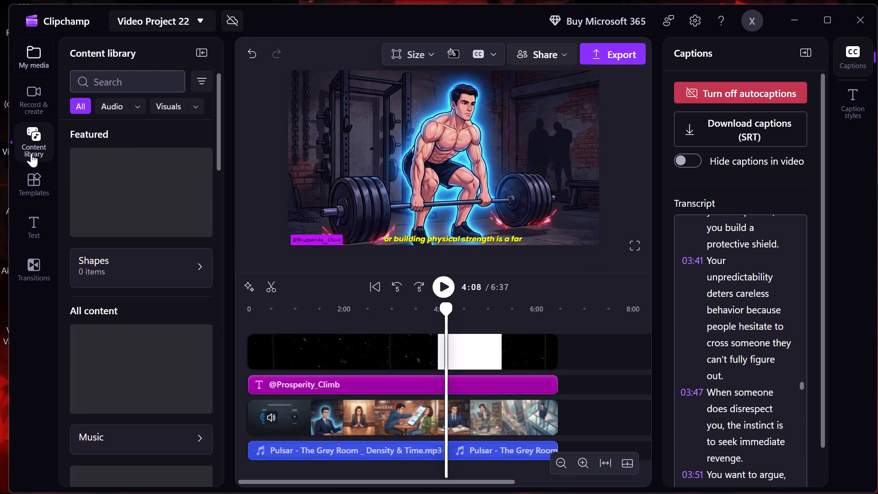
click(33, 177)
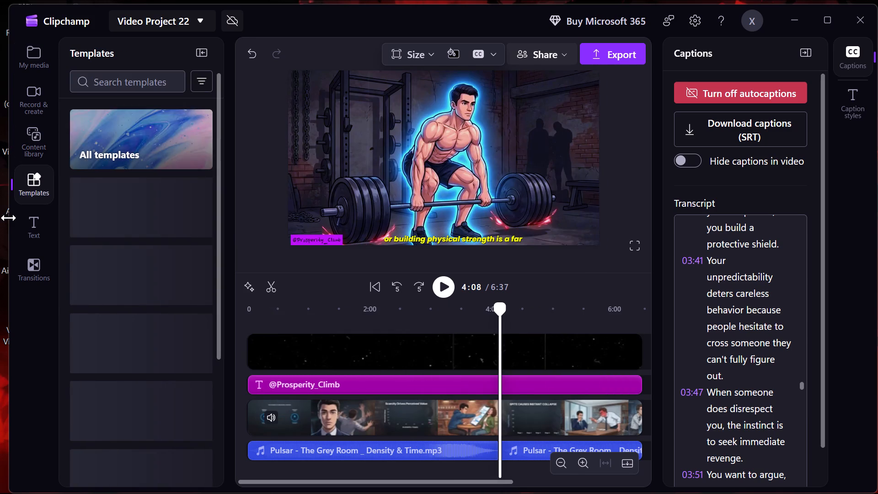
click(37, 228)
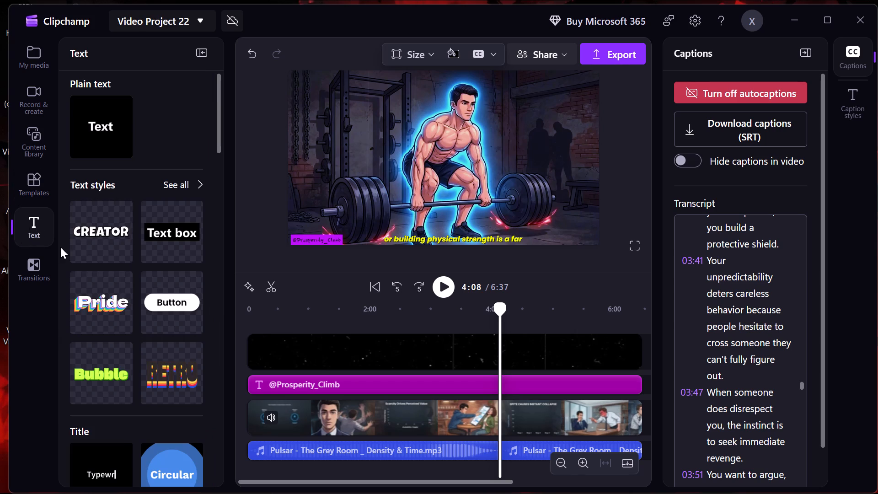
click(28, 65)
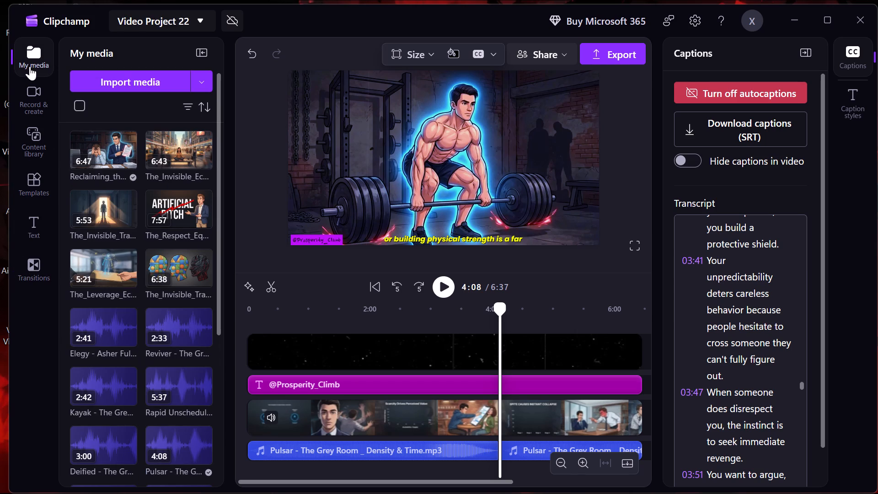
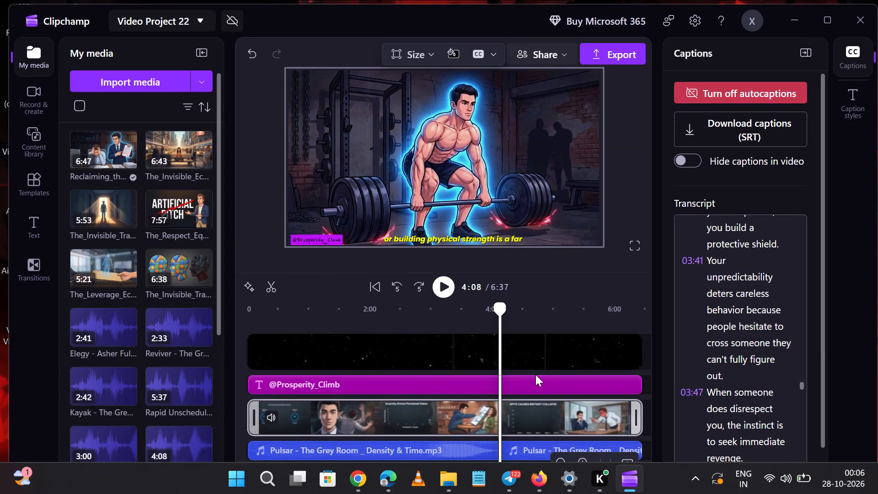
Check the 4K upscaling progress of the Reclaiming_the_Remote_Control clip.
scroll(541, 334, down, 3)
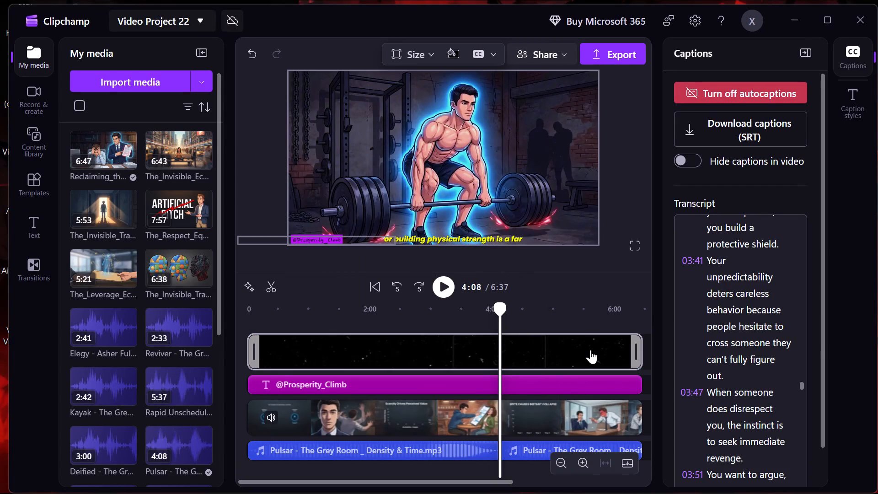
click(590, 325)
click(555, 411)
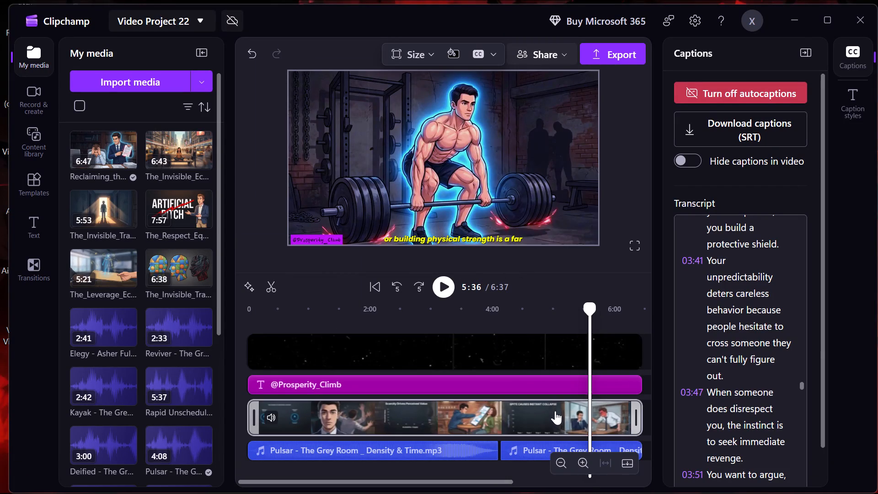
click(857, 267)
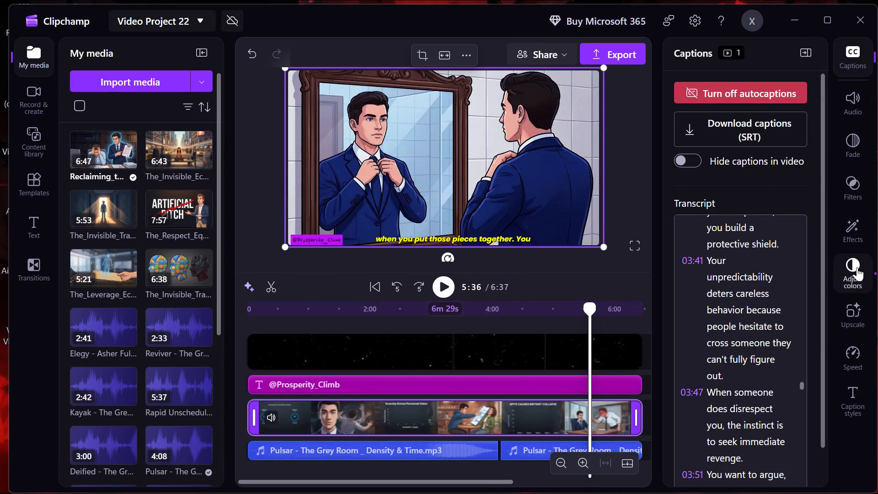
click(853, 310)
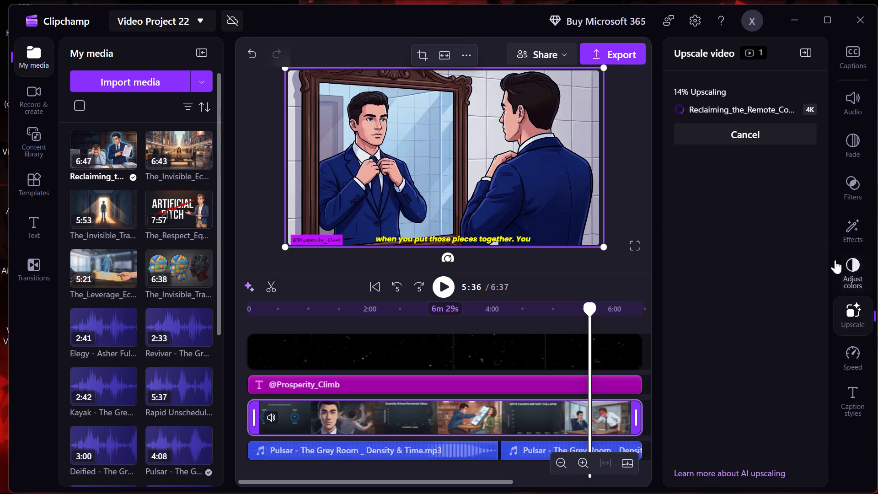
click(847, 262)
click(855, 300)
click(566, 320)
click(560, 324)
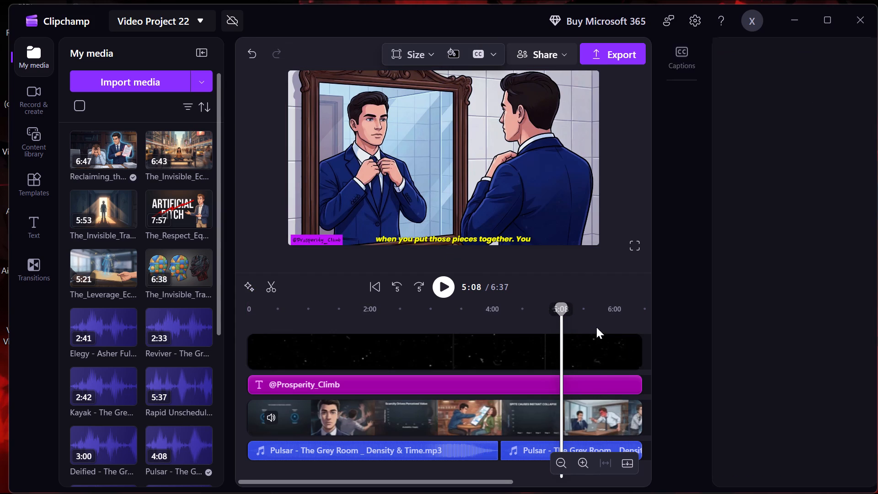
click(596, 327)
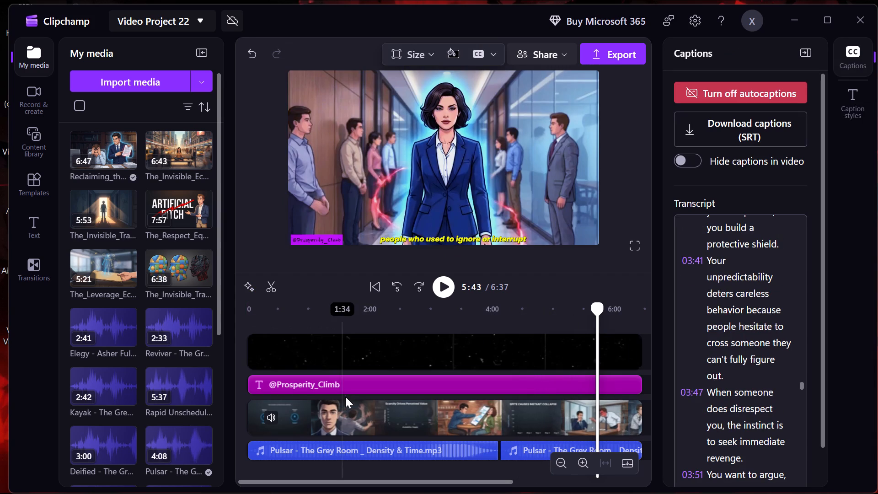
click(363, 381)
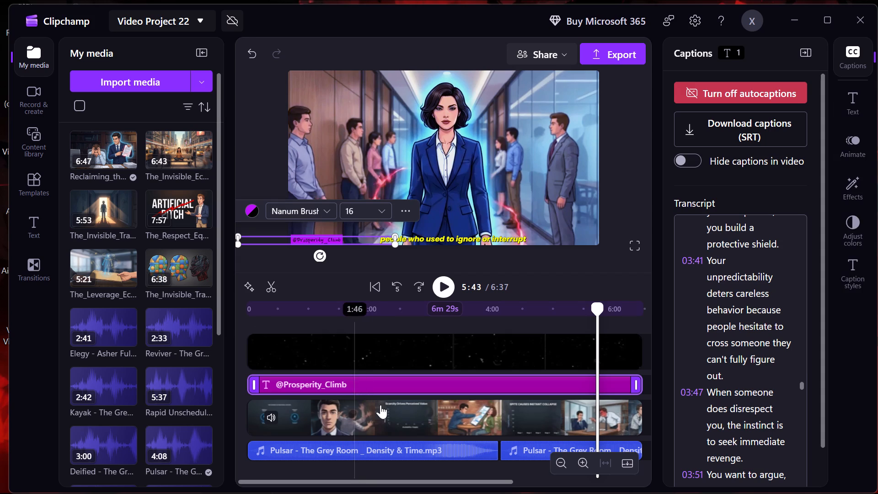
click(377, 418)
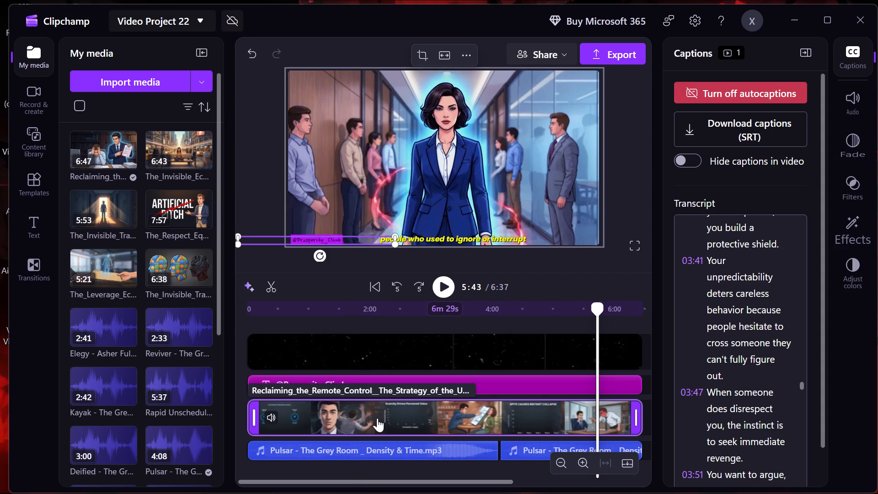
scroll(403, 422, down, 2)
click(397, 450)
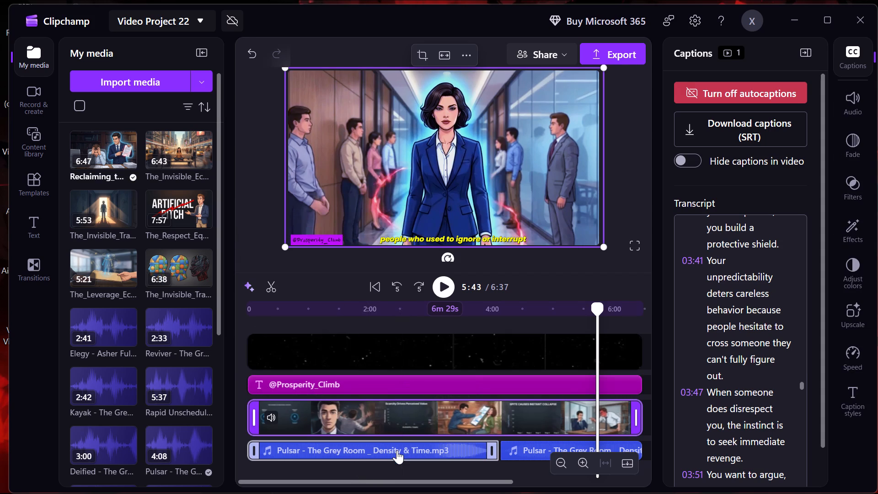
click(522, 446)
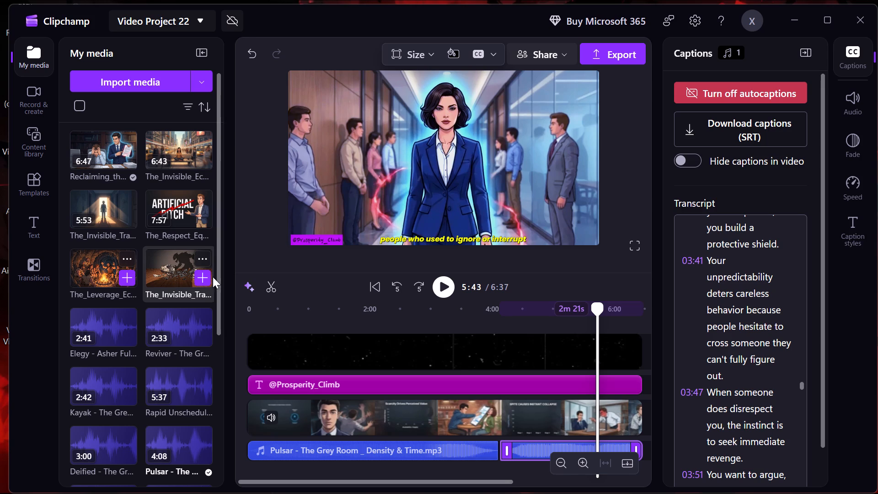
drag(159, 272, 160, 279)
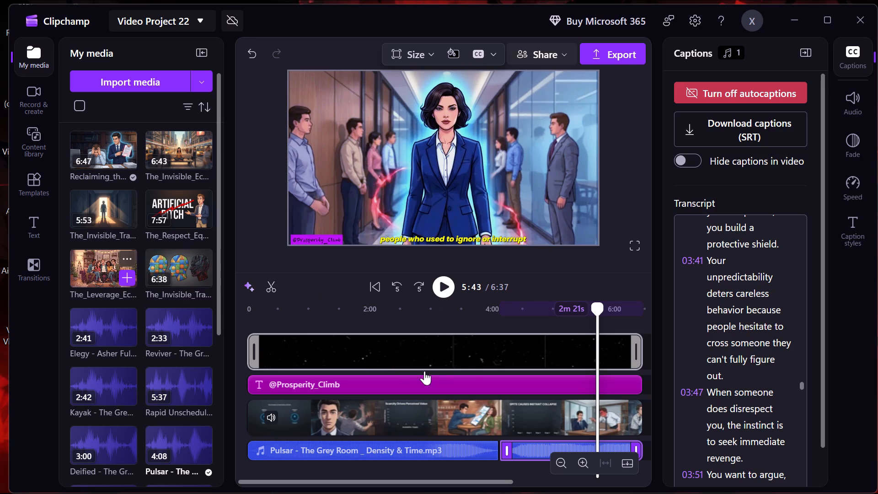
Preview the video at several timeline points, playing from about 2:13 and from the later ego reaction section, and pause near 1:01.
click(578, 323)
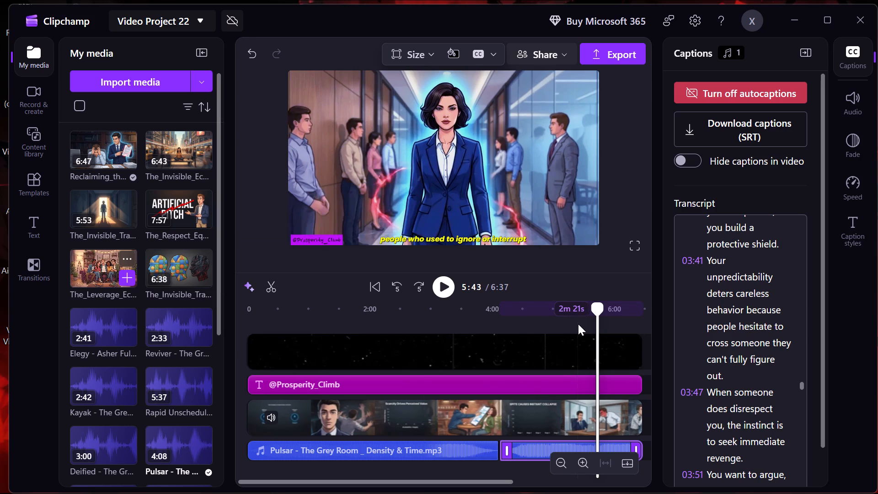
click(544, 330)
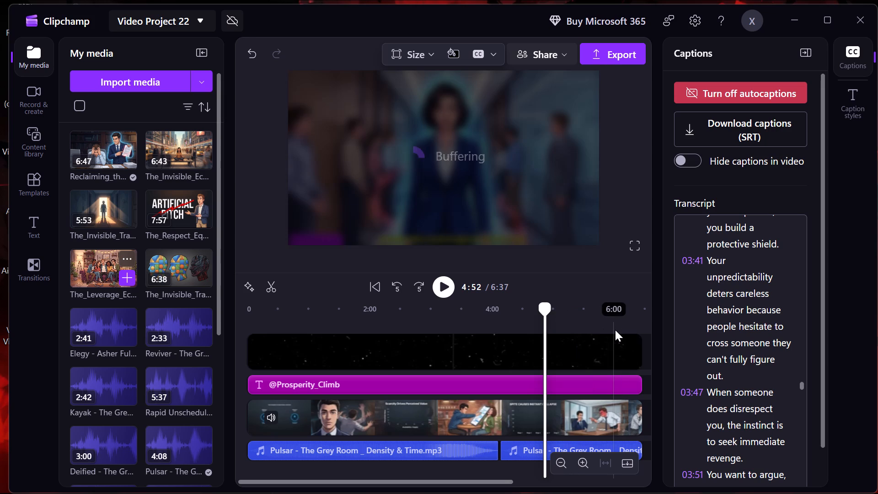
click(613, 317)
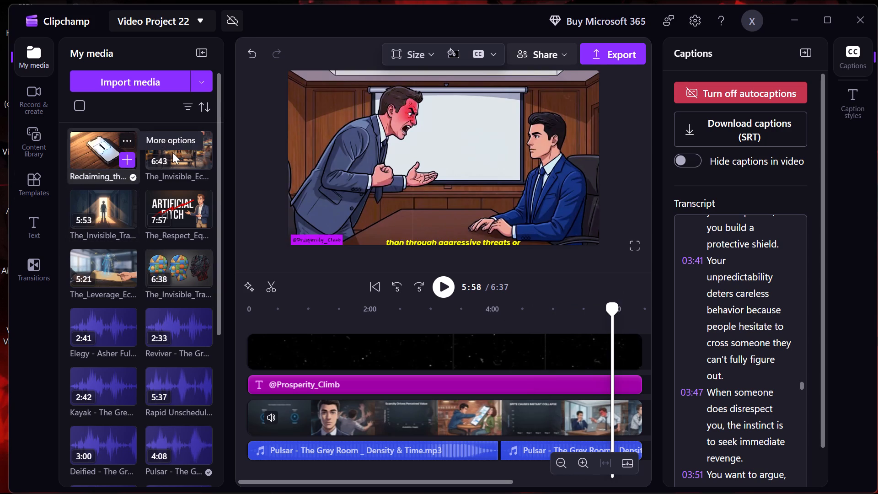
scroll(463, 311, down, 1)
click(382, 327)
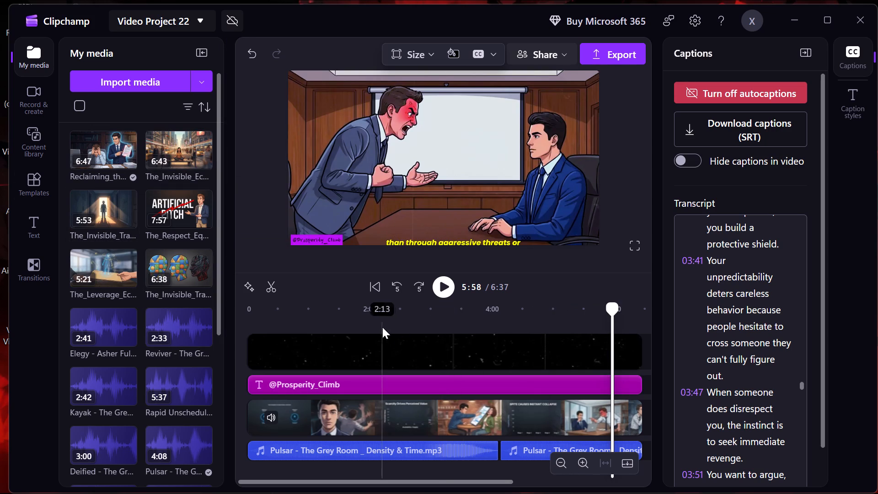
click(435, 285)
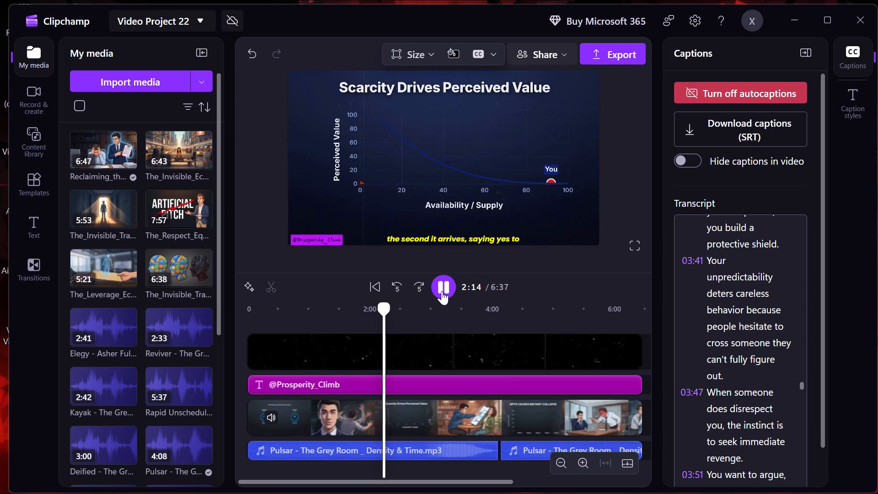
click(532, 317)
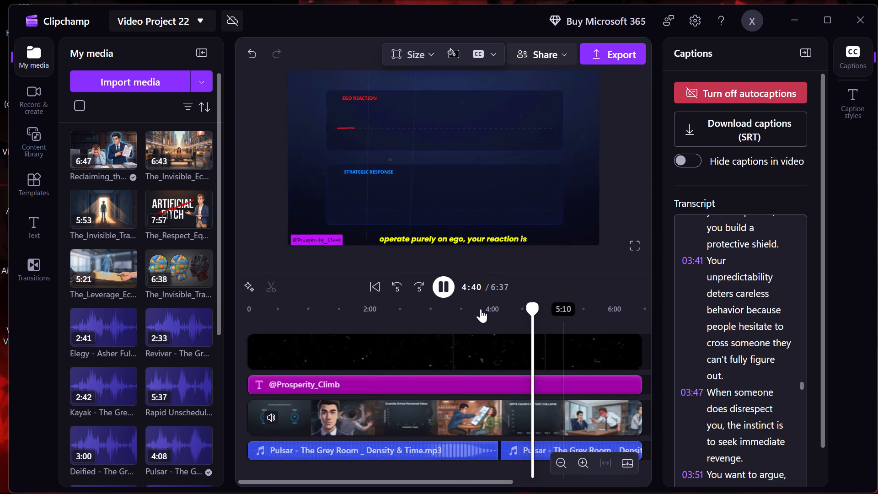
click(310, 323)
click(442, 281)
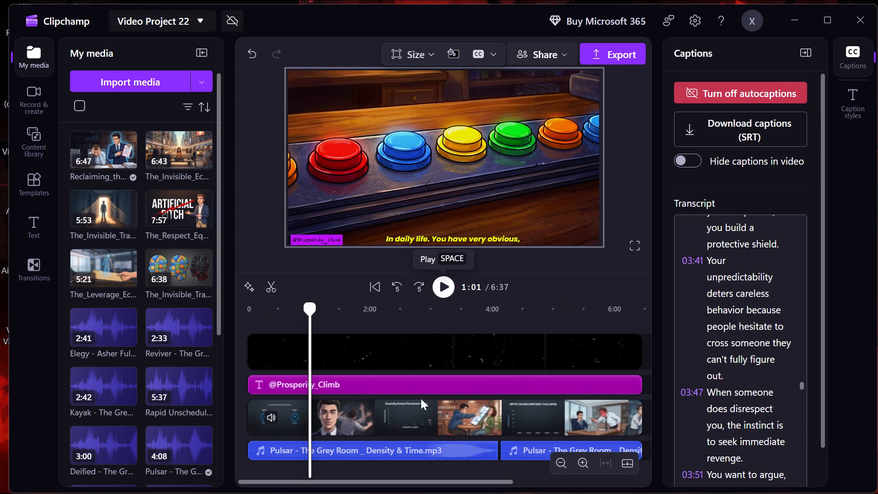
Check the Reclaiming_the_Remote_Control clip's 4K upscaling progress again.
click(439, 418)
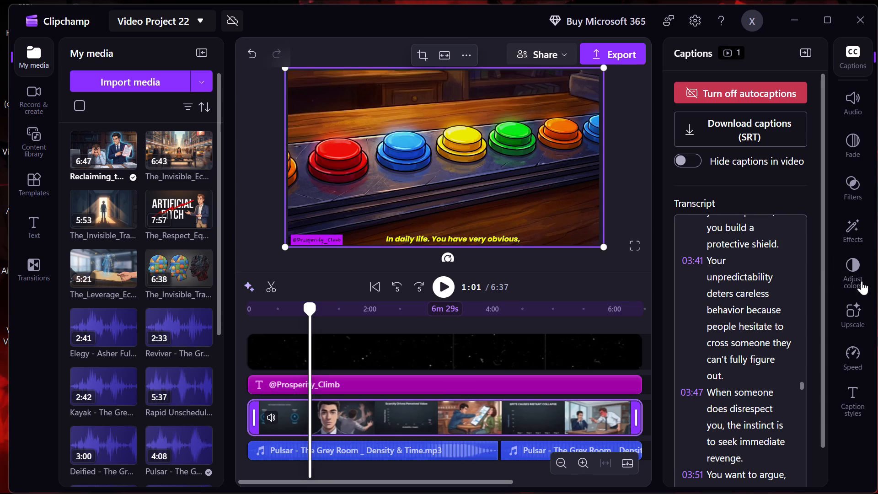
click(857, 311)
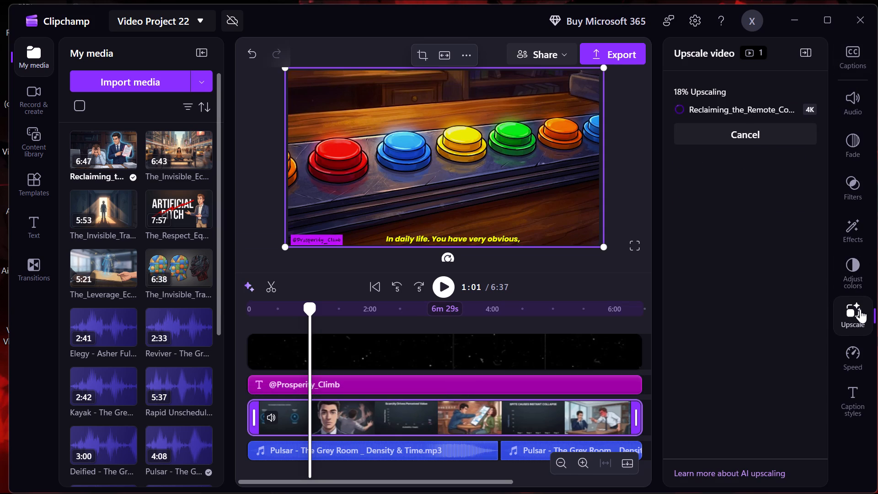
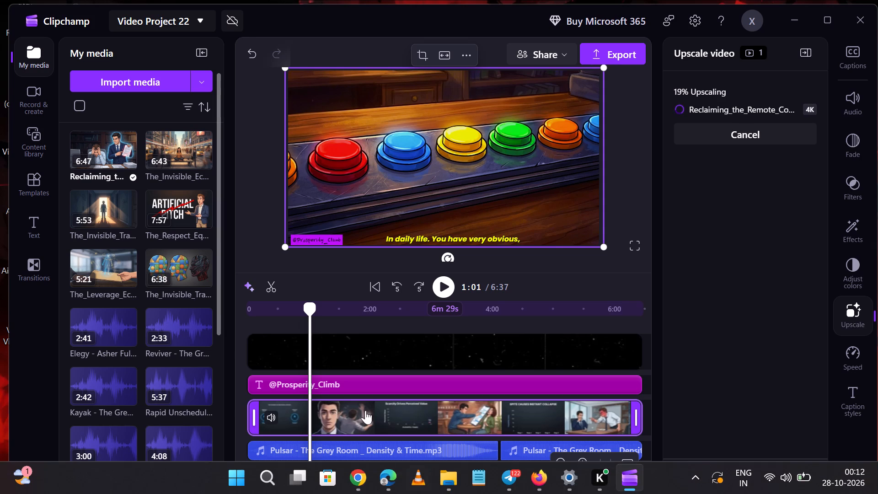
Preview the video frames at about 3:33, 4:11, 4:37 and 0:28 on the timeline.
click(464, 328)
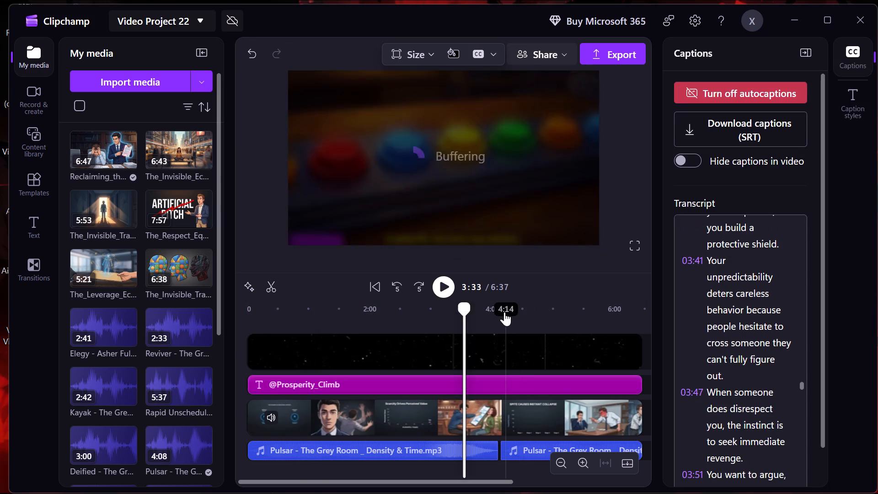
click(503, 312)
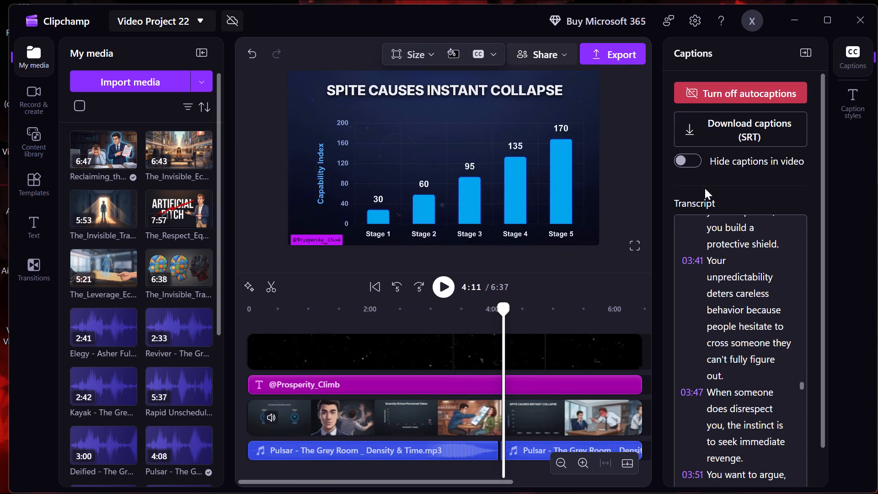
click(530, 318)
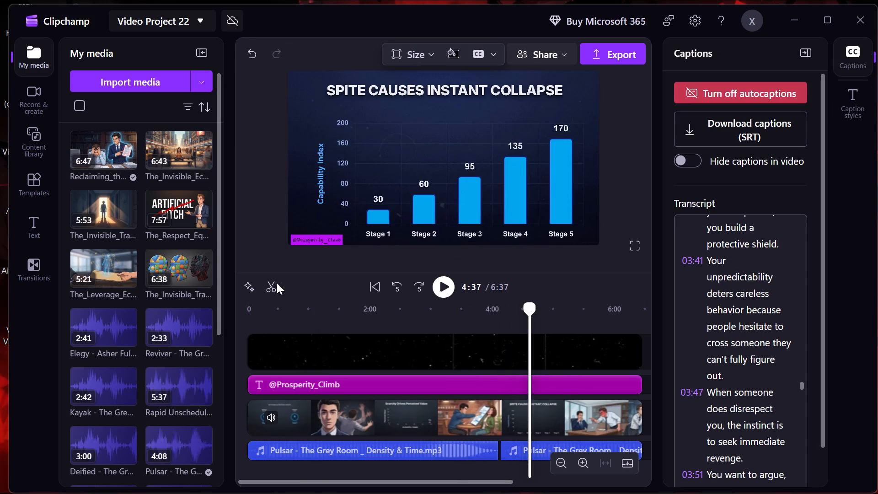
click(275, 317)
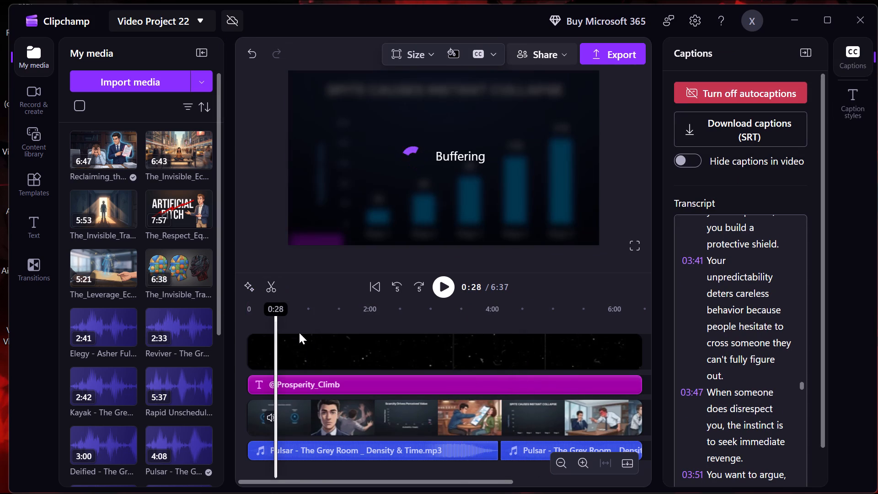
Select the Reclaiming_the_Remote_Control clip on the timeline and check its 4K upscaling progress.
click(476, 418)
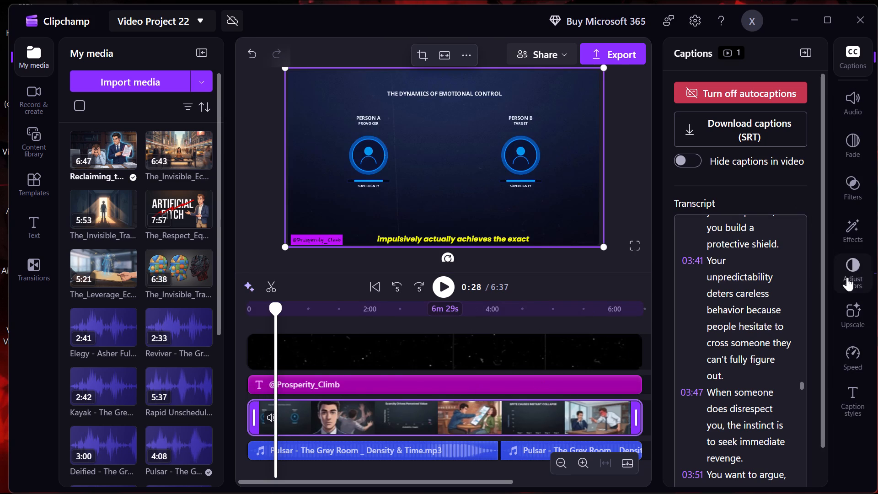
click(856, 302)
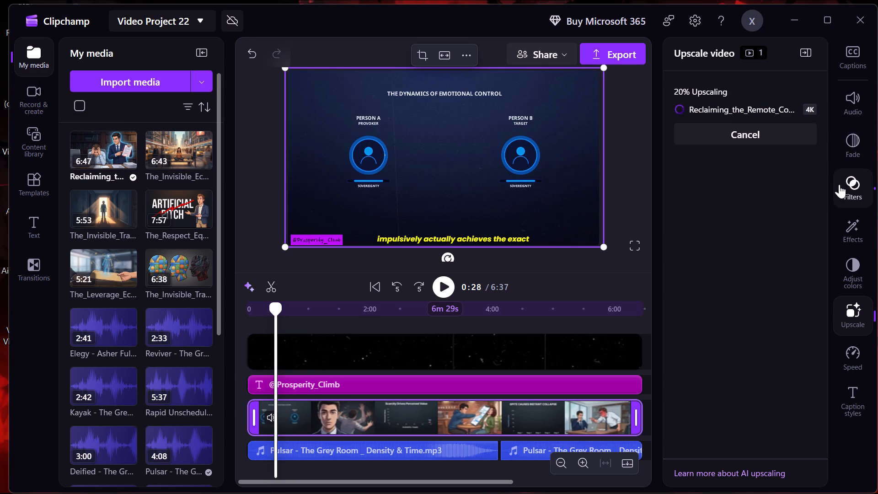
Review the autocaption transcript from around 03:41 through to its closing lines after 06:14.
click(848, 59)
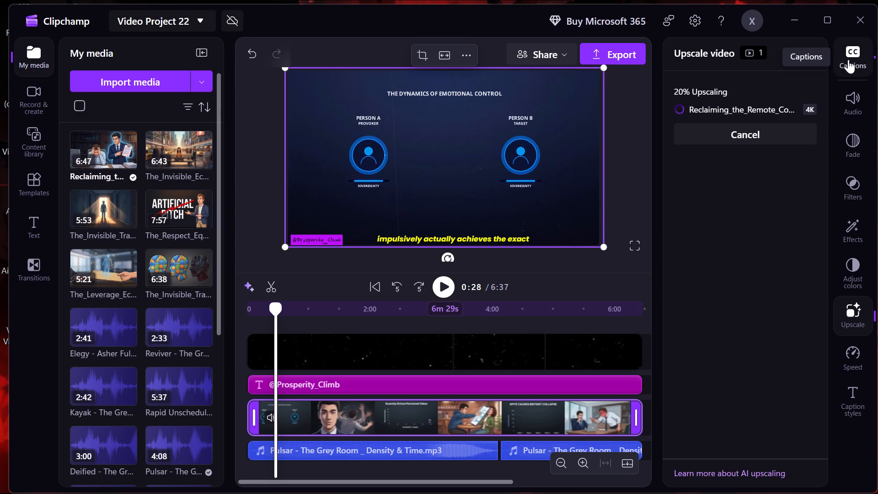
scroll(746, 266, down, 2)
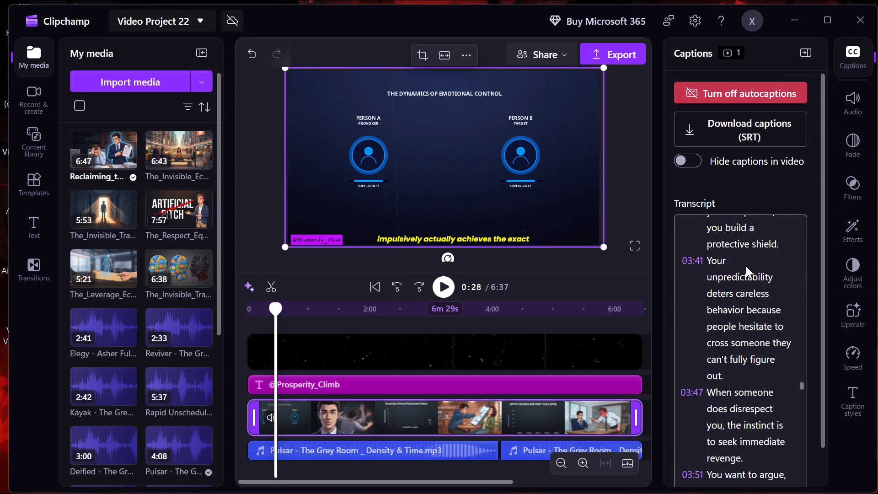
scroll(746, 266, down, 15)
scroll(731, 262, down, 6)
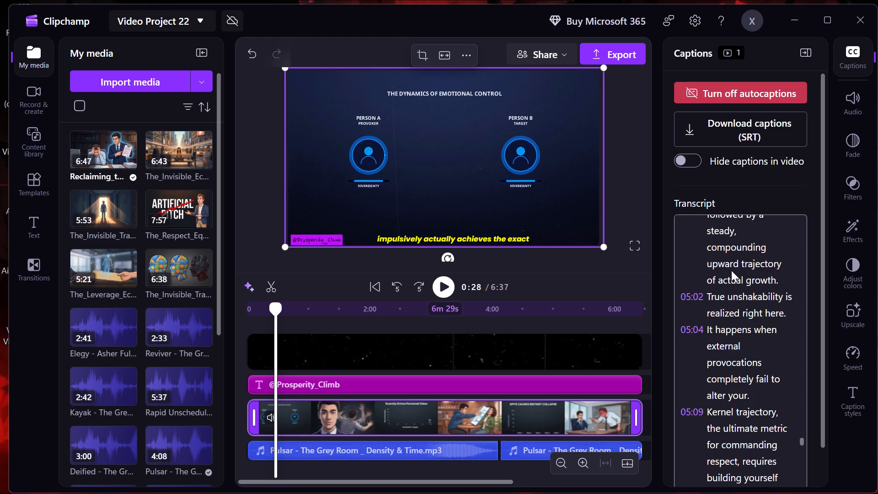
scroll(745, 289, down, 15)
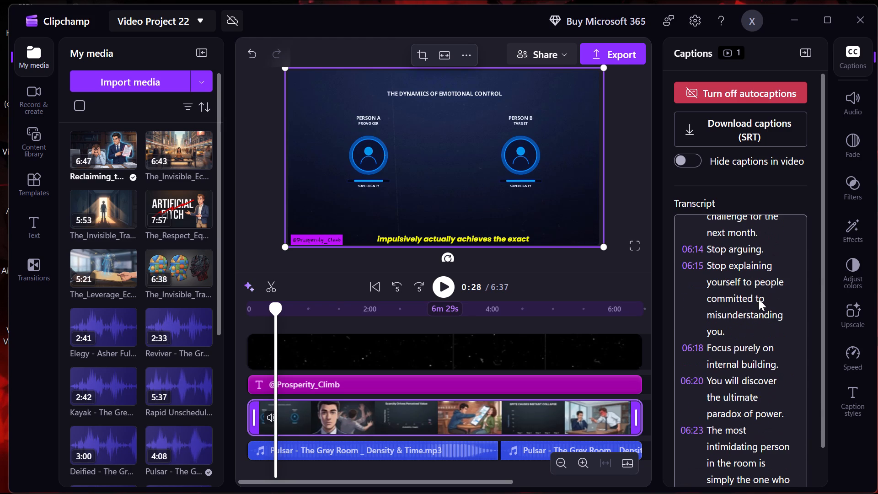
scroll(760, 298, down, 5)
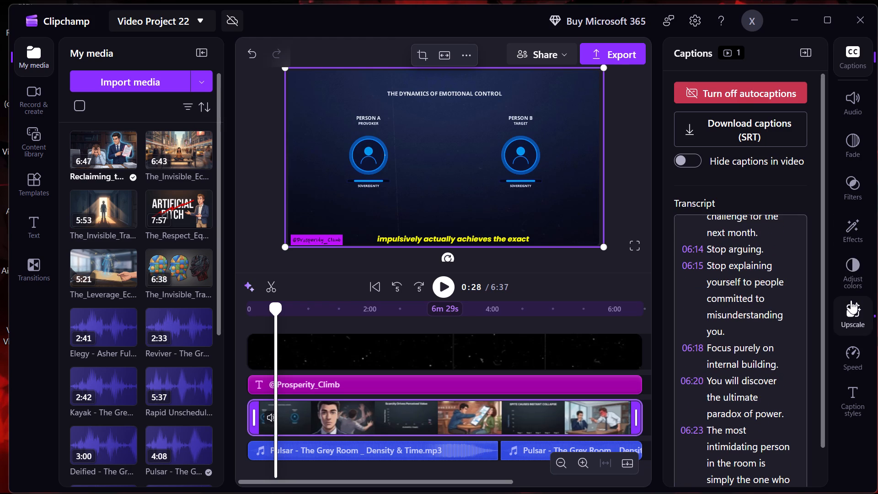
Check the clip's 4K upscaling progress again, also viewing its caption style and speed settings.
click(851, 300)
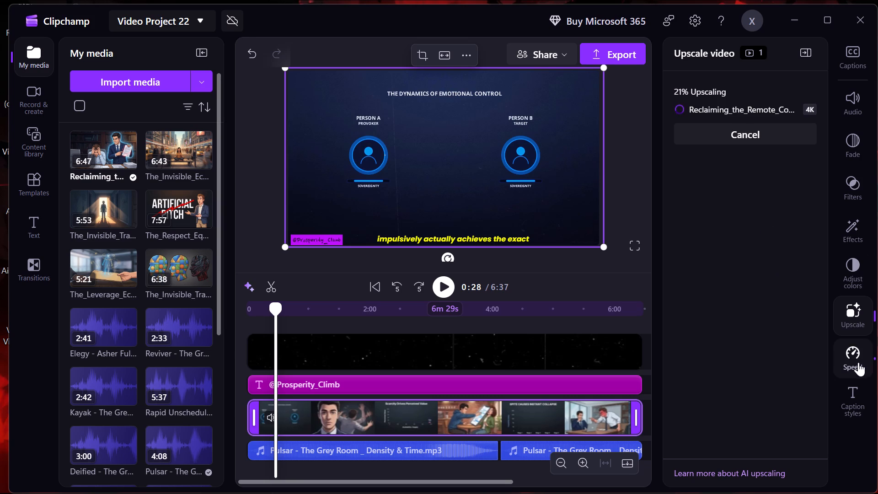
scroll(693, 379, down, 2)
scroll(559, 399, down, 3)
click(854, 396)
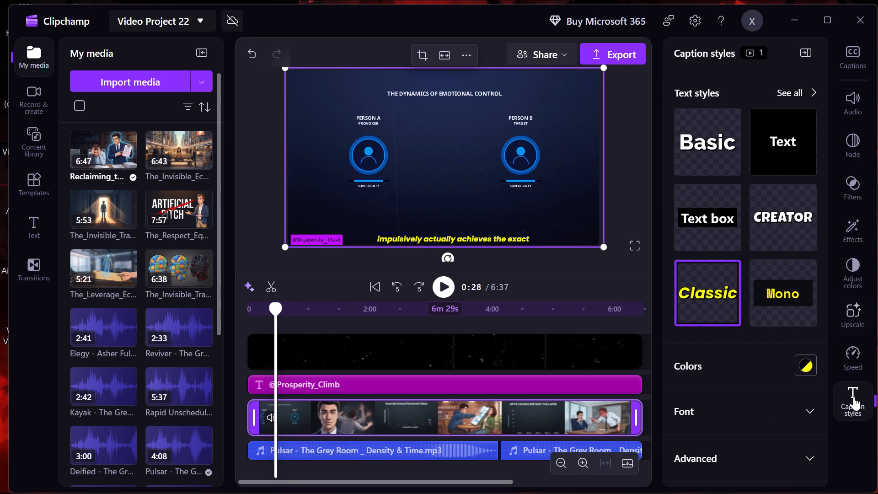
click(852, 358)
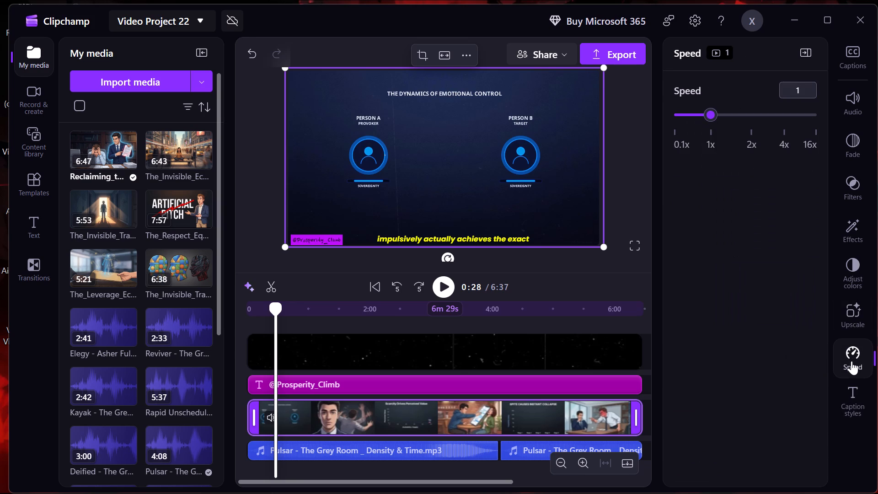
click(851, 309)
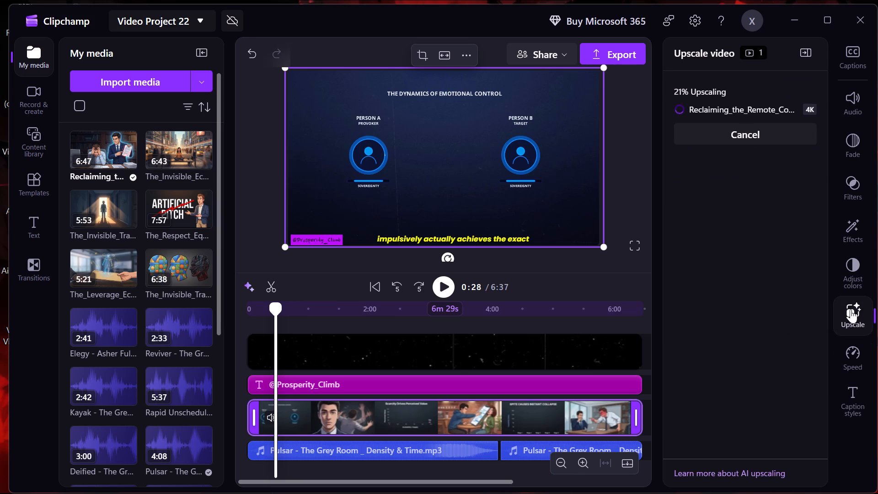
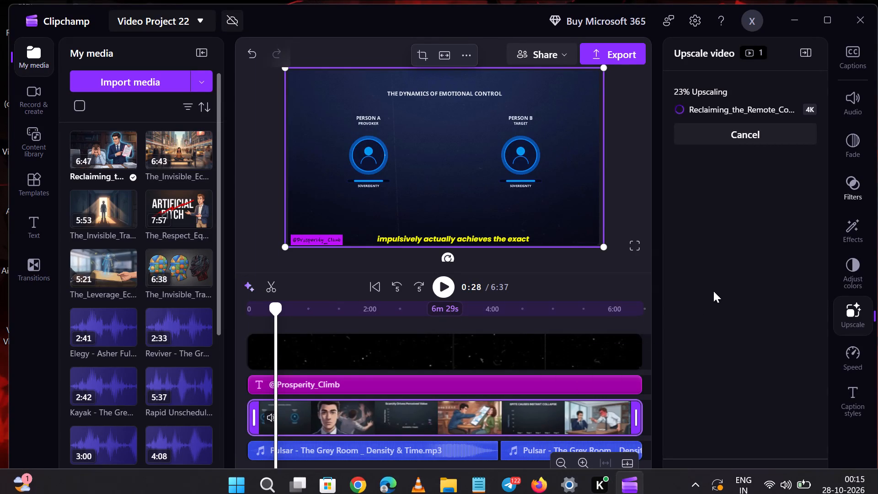
Preview the video frames at about 5:29 and 3:49 on the timeline.
scroll(526, 331, down, 2)
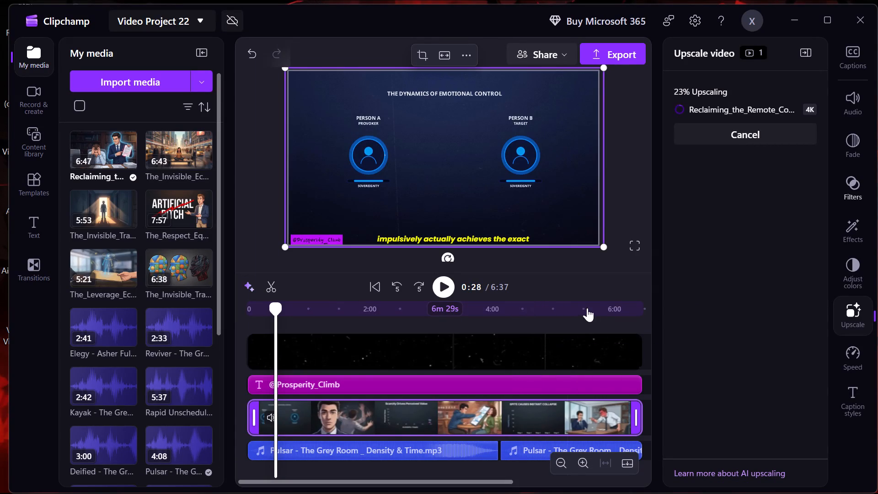
click(583, 329)
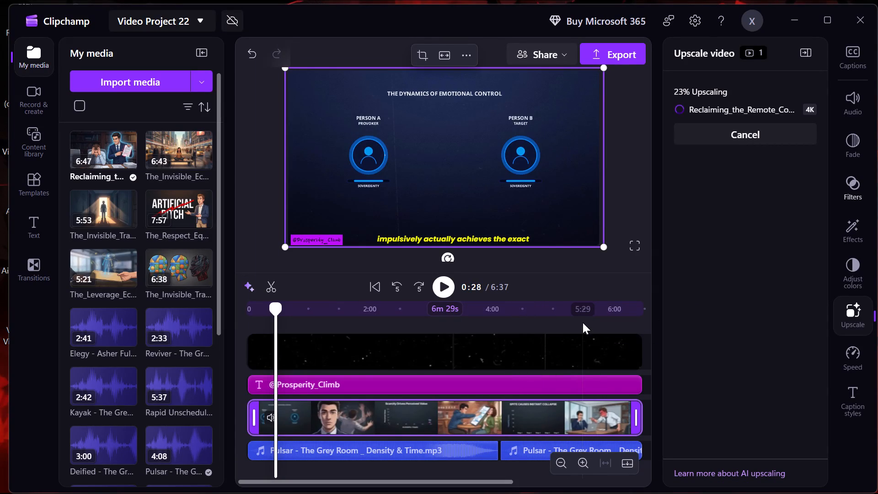
click(583, 322)
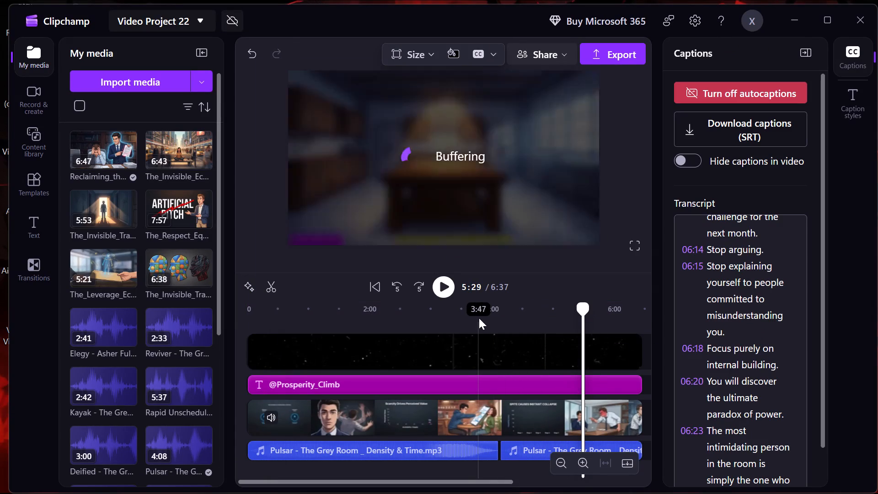
click(482, 324)
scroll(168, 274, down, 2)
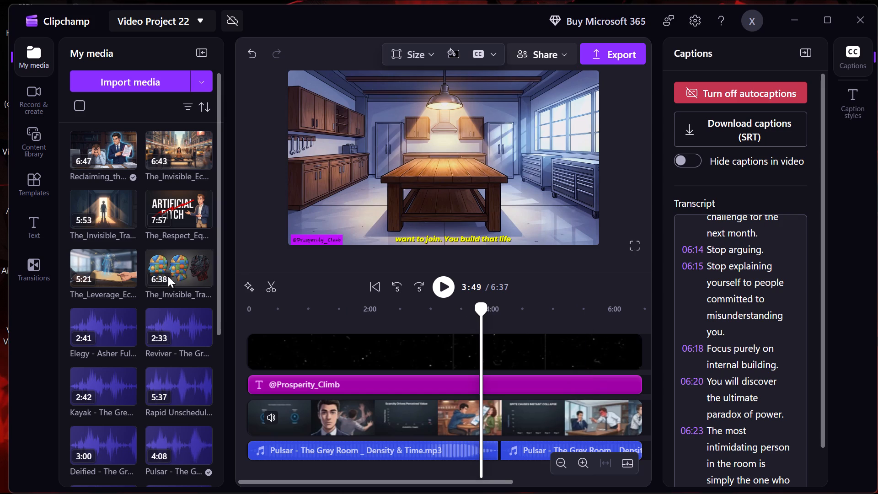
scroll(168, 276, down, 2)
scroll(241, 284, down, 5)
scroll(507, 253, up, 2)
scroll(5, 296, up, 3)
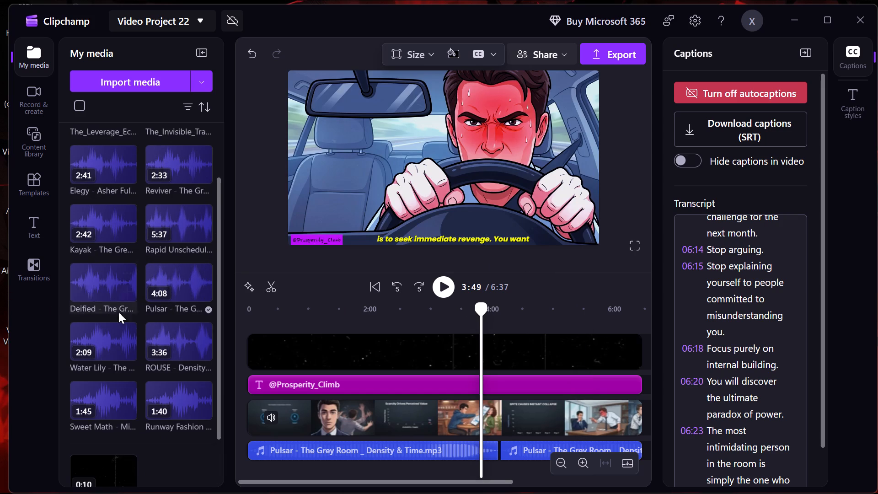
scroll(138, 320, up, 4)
Select the Reclaiming_the_Remote_Control clip on the timeline and check its 4K upscaling progress.
click(517, 422)
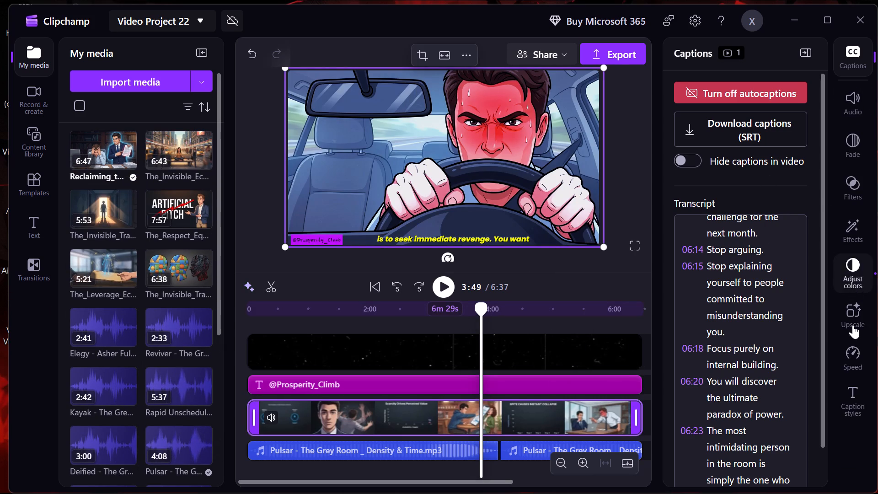
click(851, 311)
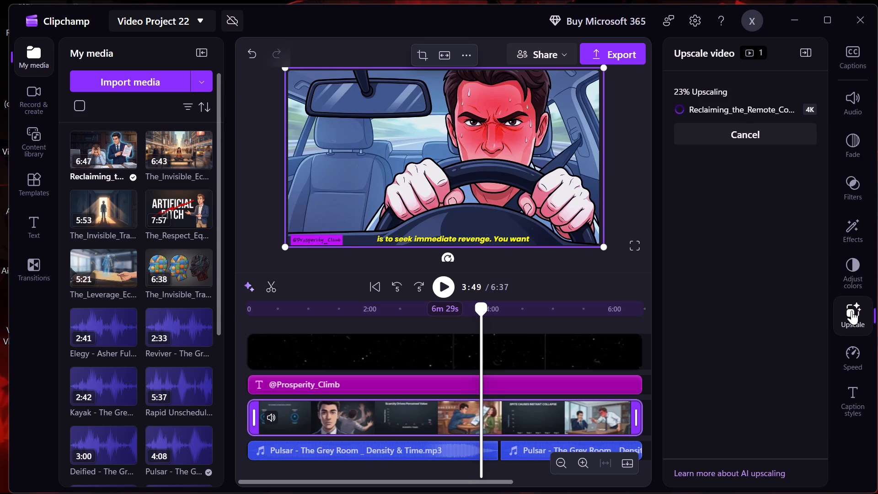
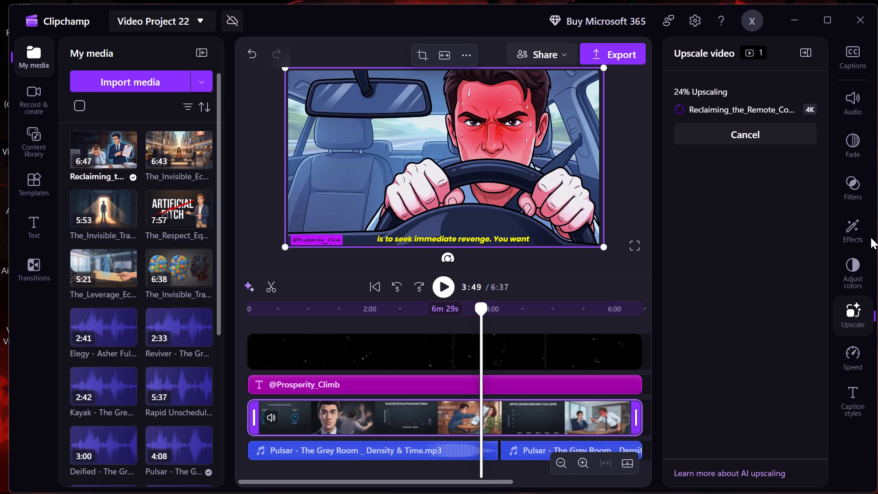
Recheck the 4K upscaling progress of the Reclaiming_the_Remote_Control clip and preview the frame at about 5:04.
click(841, 275)
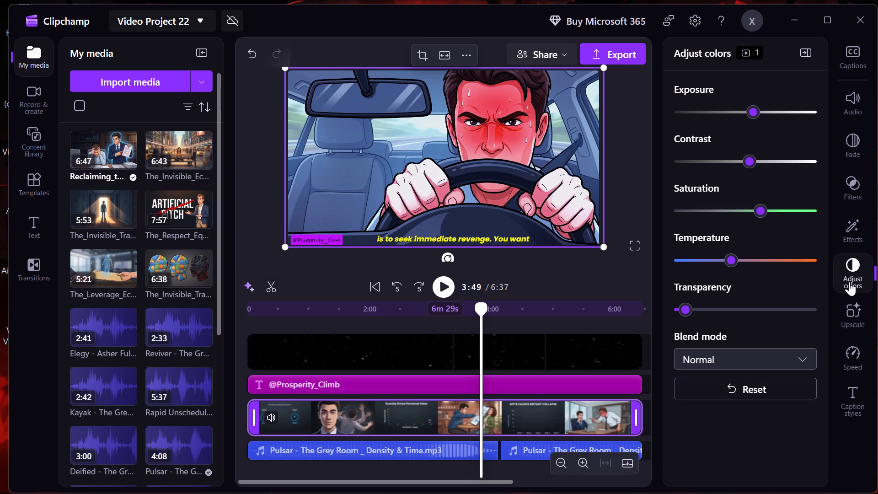
click(853, 313)
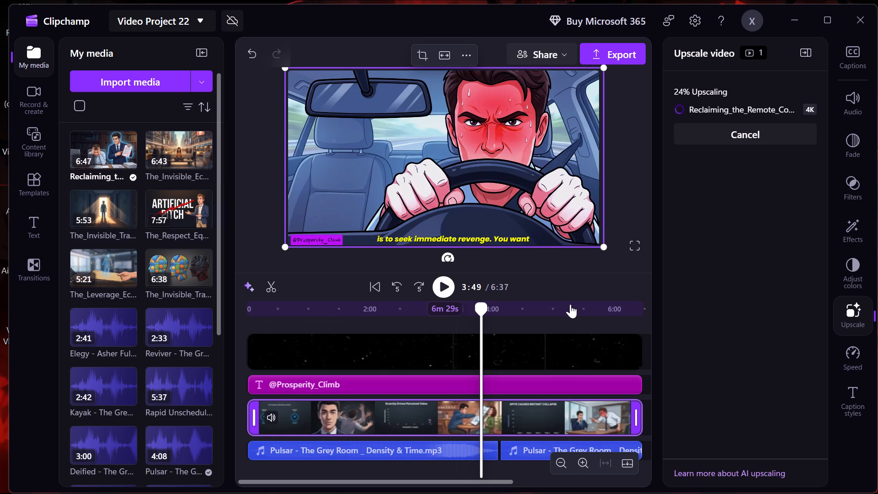
click(557, 314)
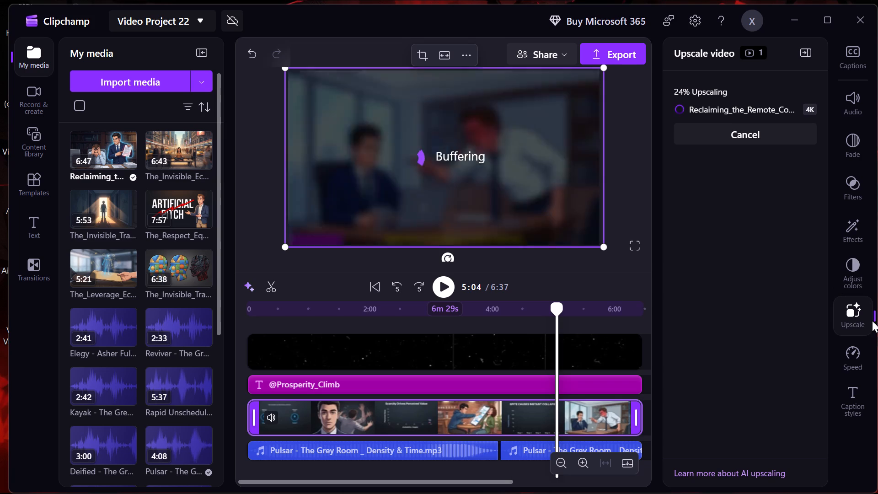
click(857, 314)
click(857, 314)
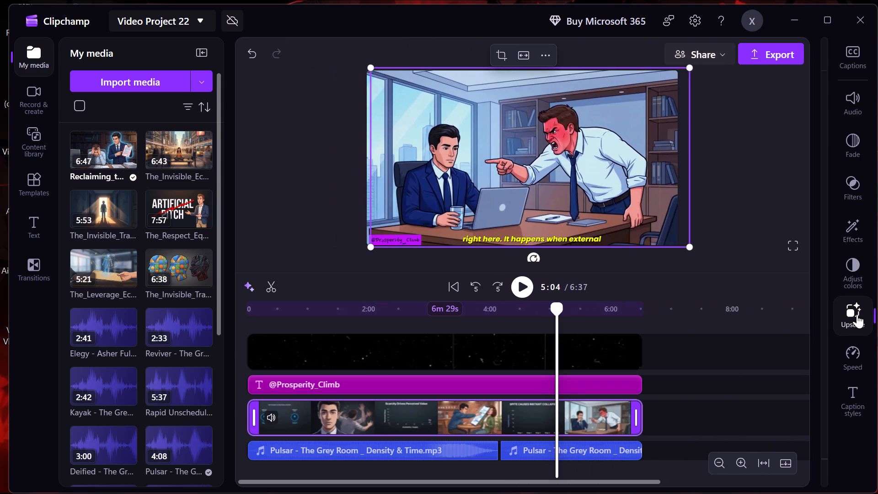
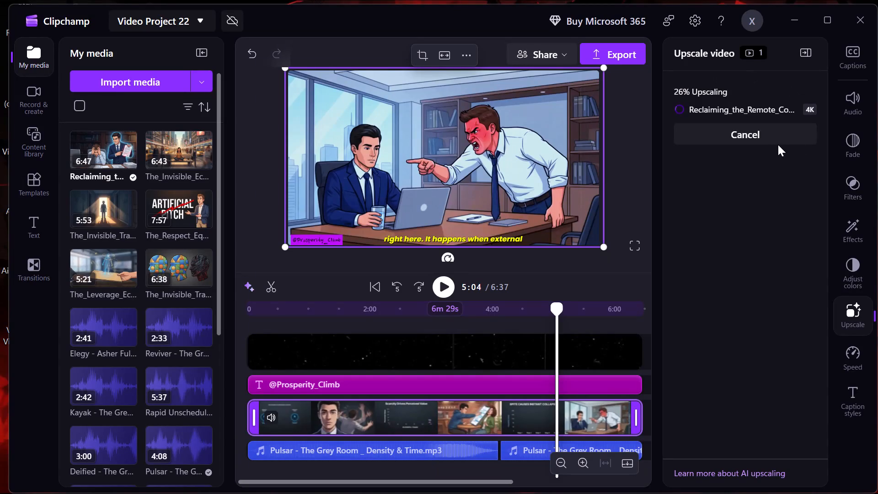
Set the fade-out of the Reclaiming_the_Remote_Control clip to 0.1 s.
click(857, 93)
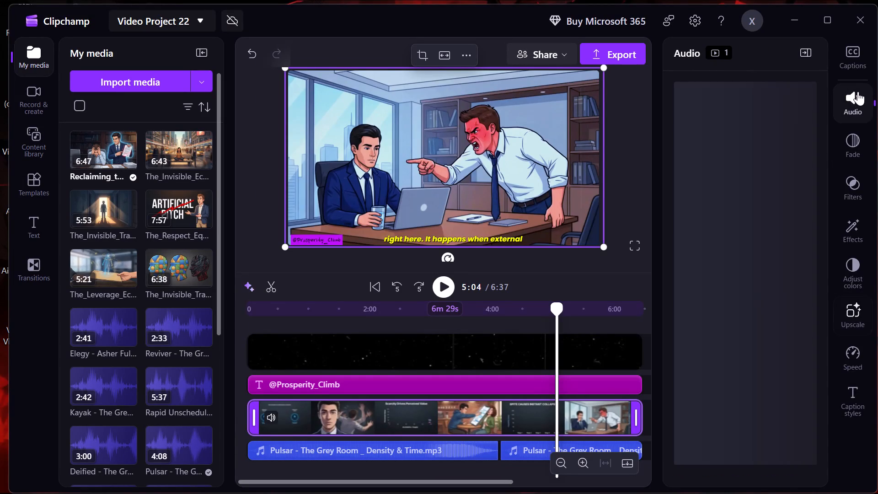
click(858, 160)
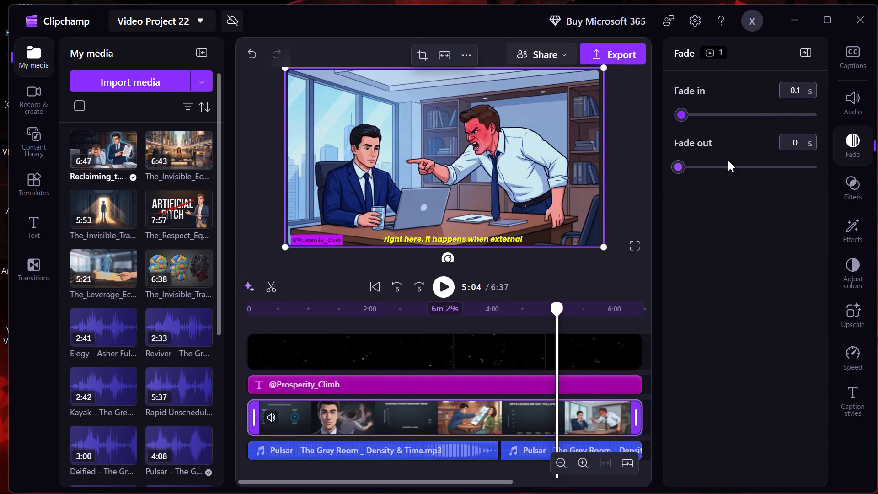
click(680, 164)
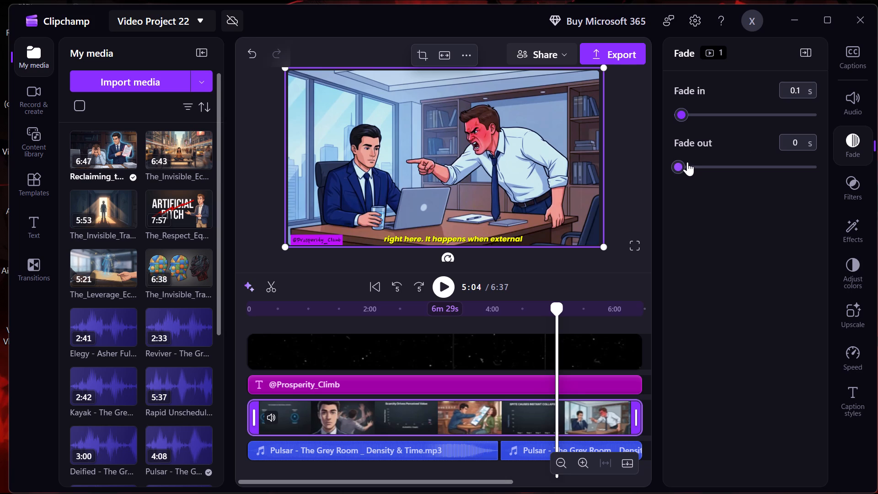
click(687, 162)
Review the clip's audio, filter and effect settings, ending with a recheck of its 4K upscaling progress.
click(847, 175)
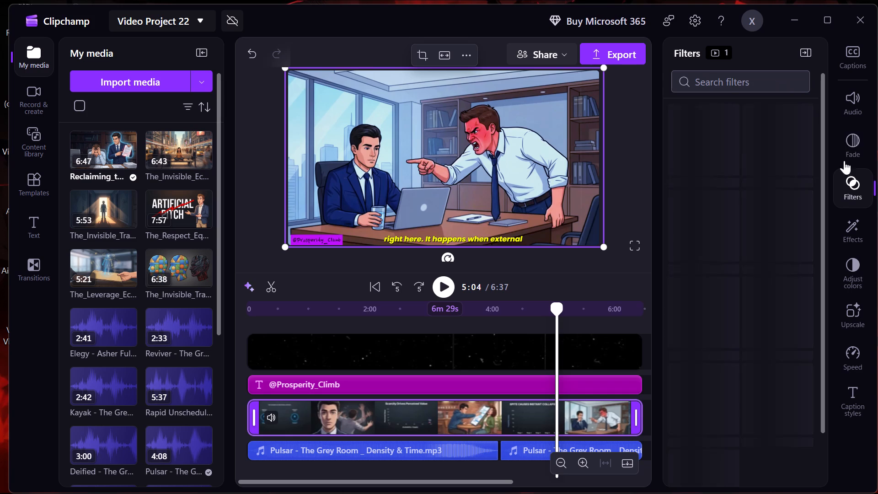
click(857, 115)
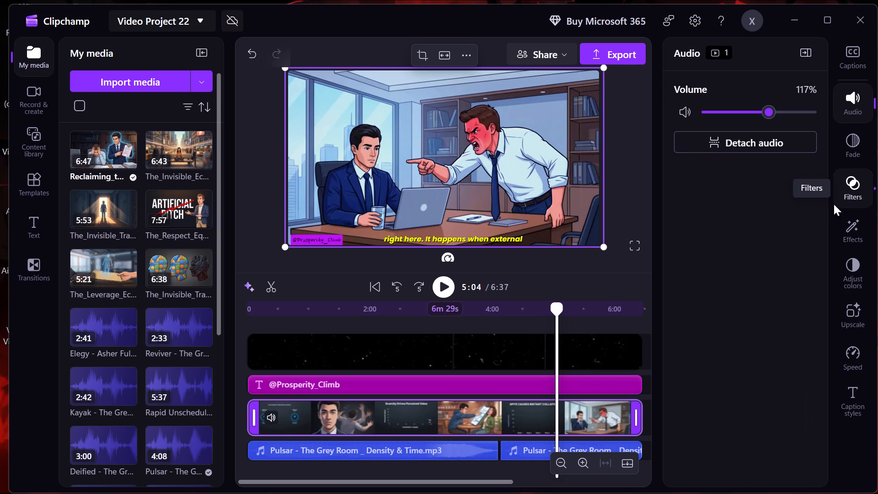
click(856, 196)
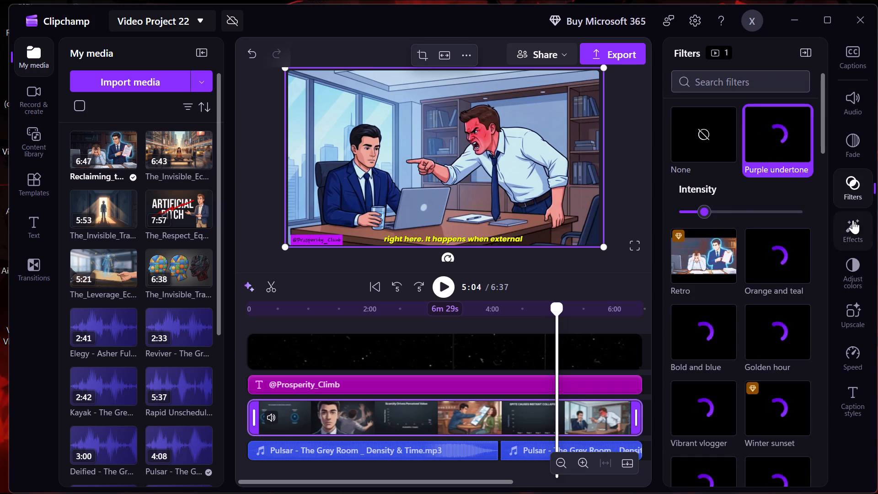
click(853, 220)
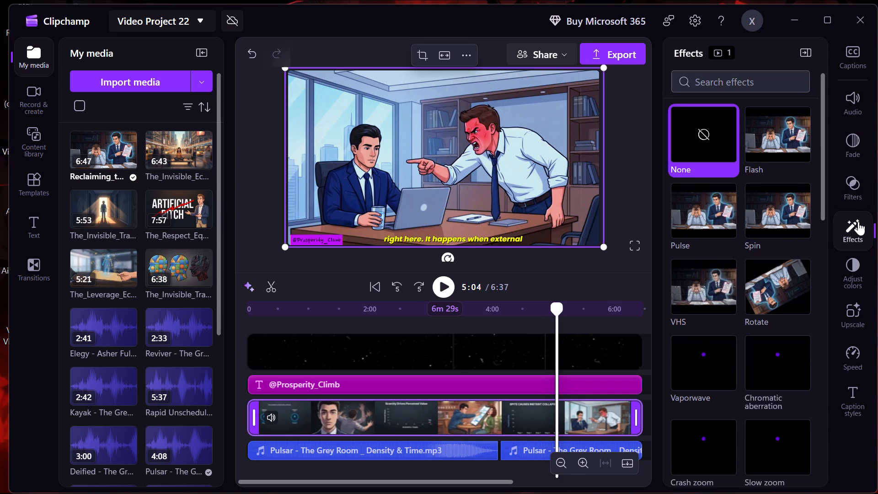
click(857, 274)
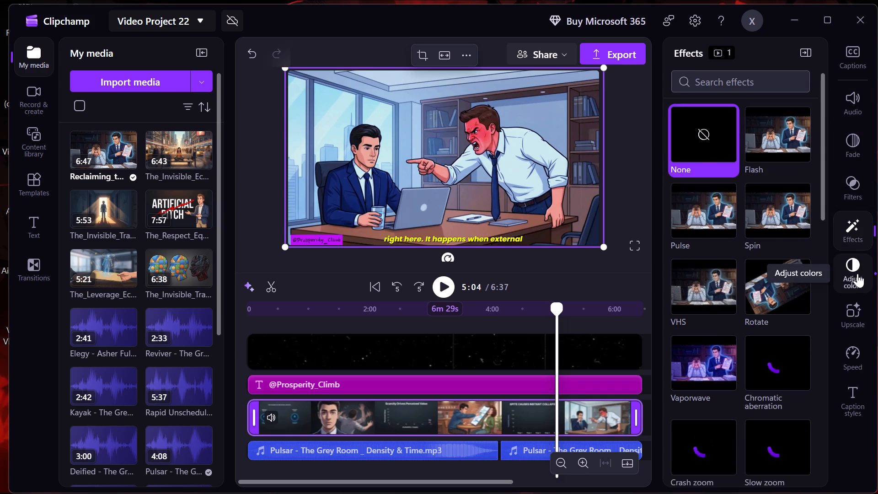
click(852, 310)
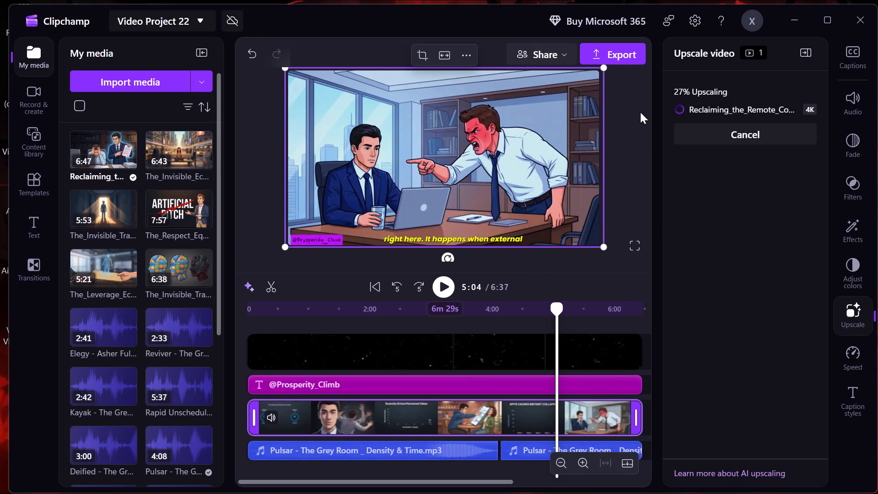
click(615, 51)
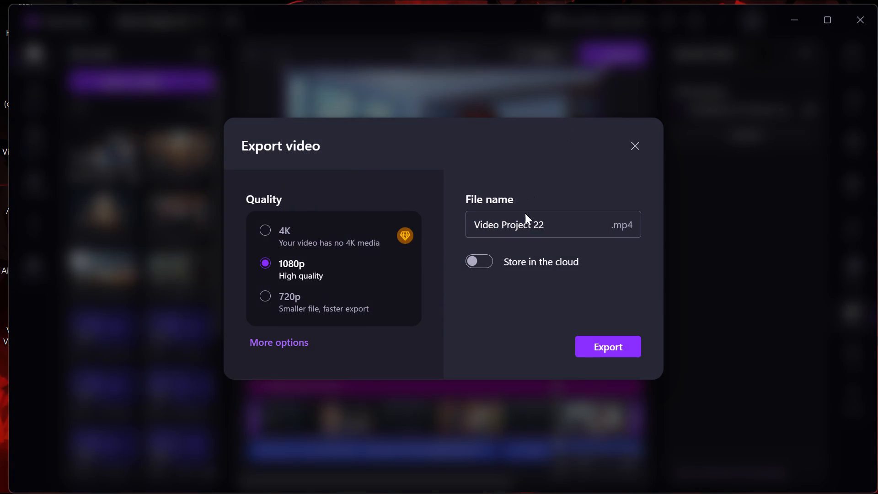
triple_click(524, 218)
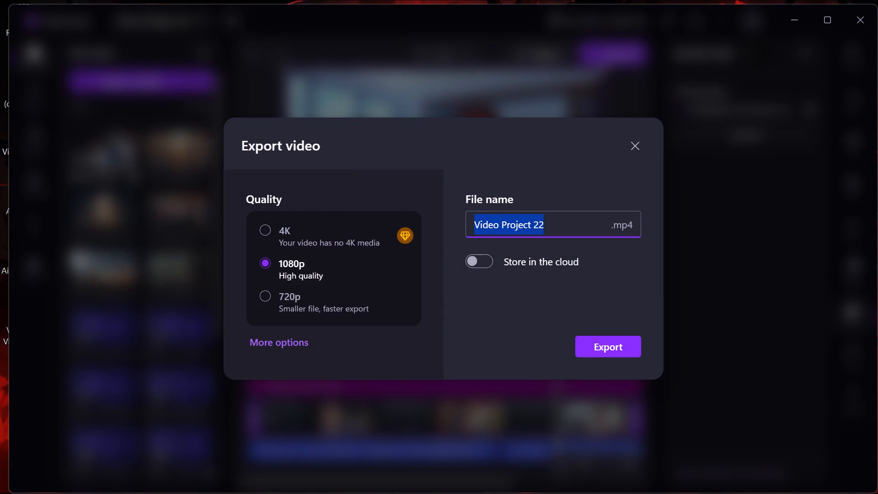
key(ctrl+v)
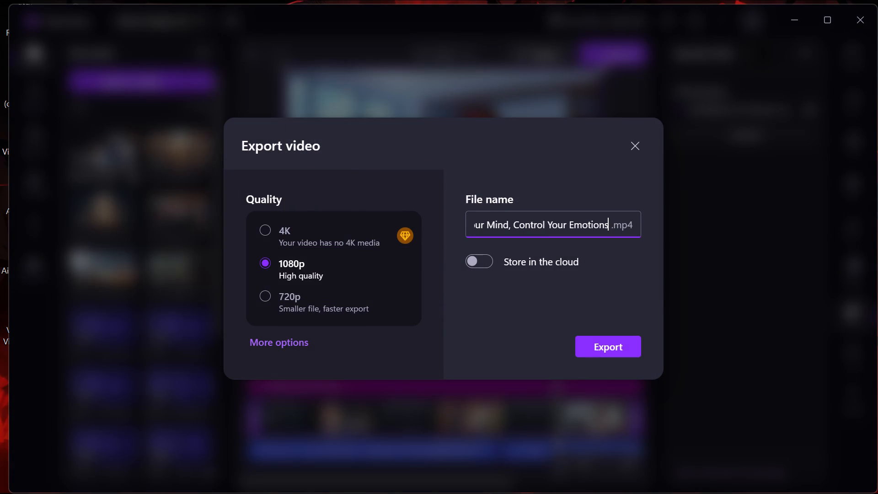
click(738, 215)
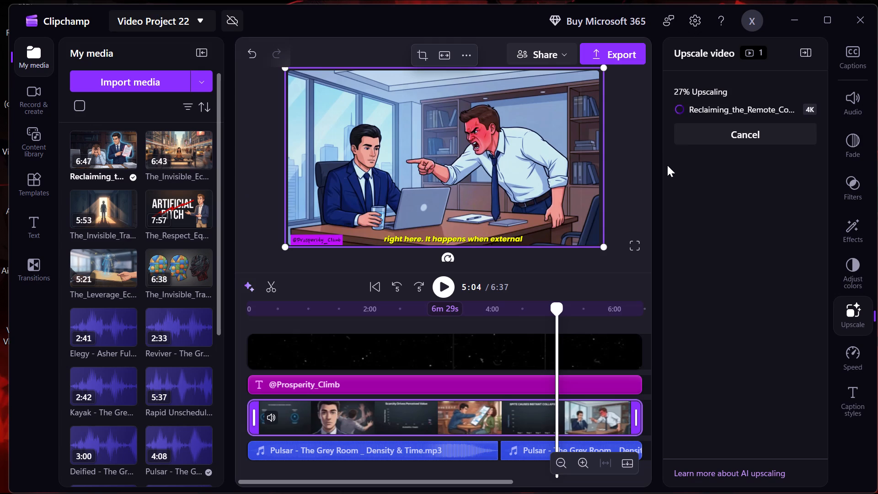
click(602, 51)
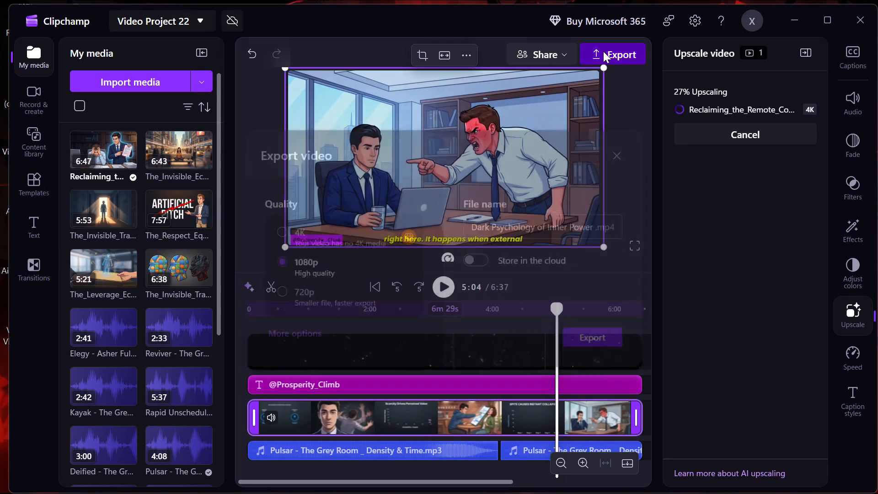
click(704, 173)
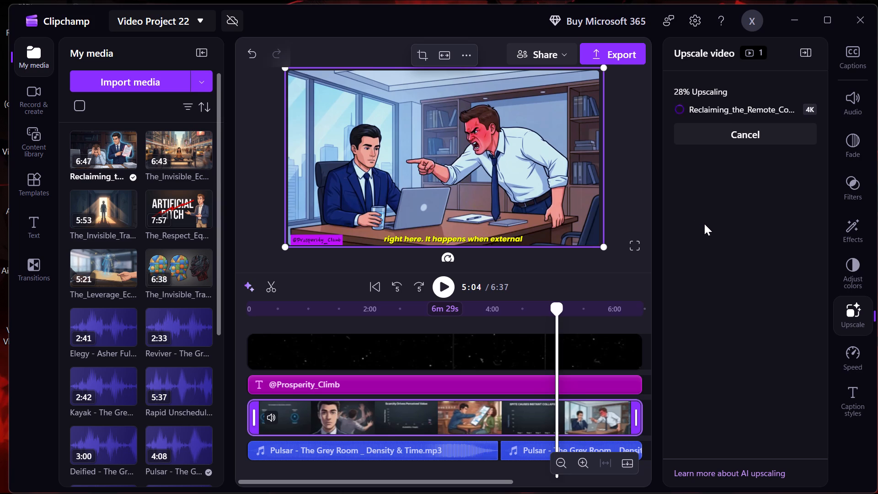
Export the video at 1080p with the file name "Dark Psychology of Inner Power: Master Your Mind, Control Your Emotions".
click(632, 57)
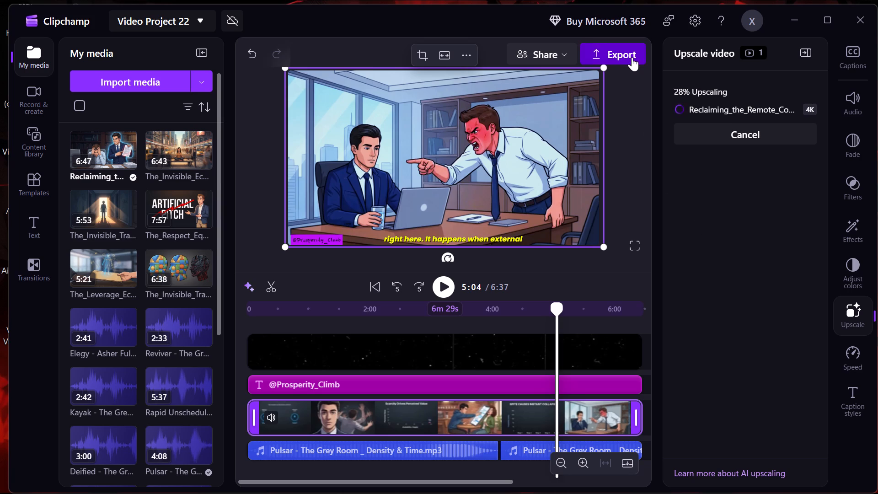
triple_click(533, 224)
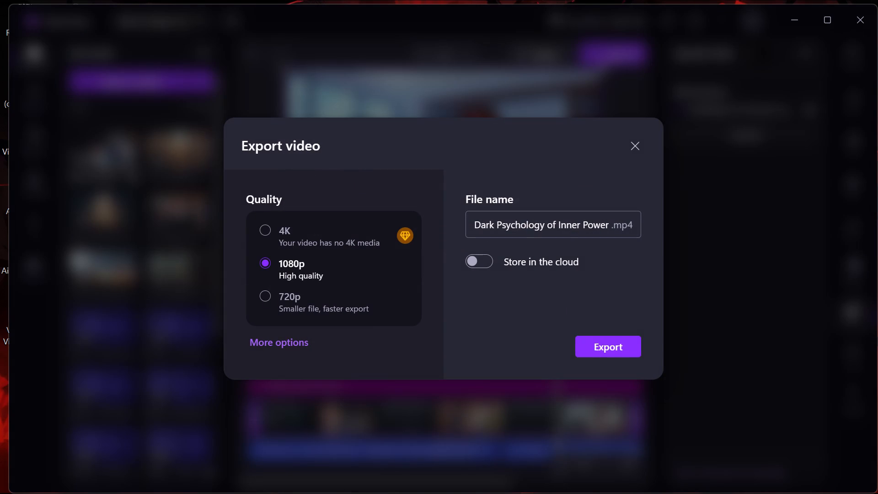
click(532, 224)
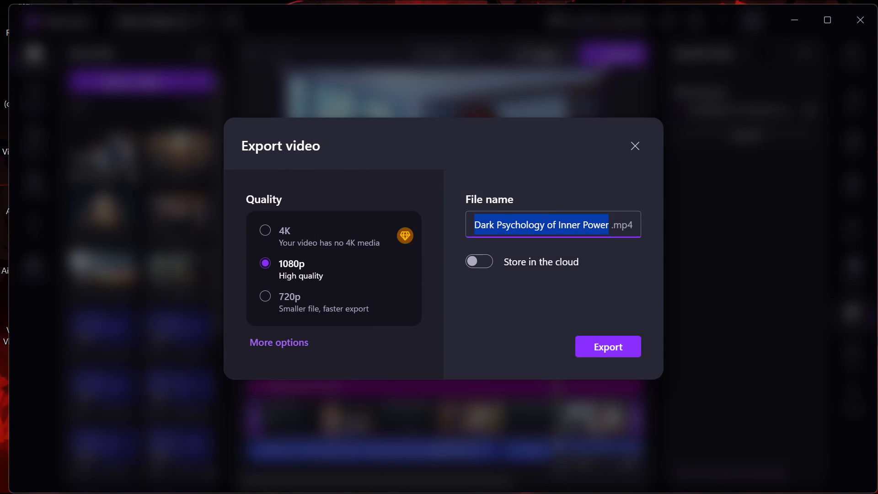
key(ctrl+v)
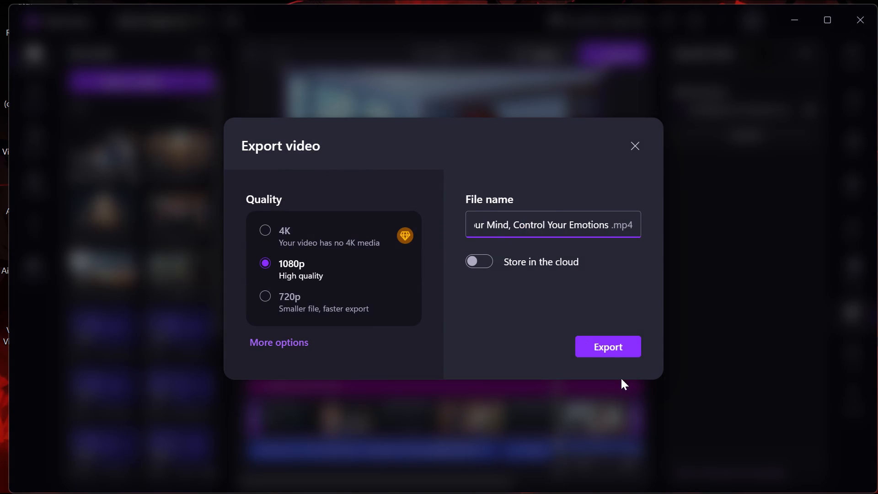
click(617, 346)
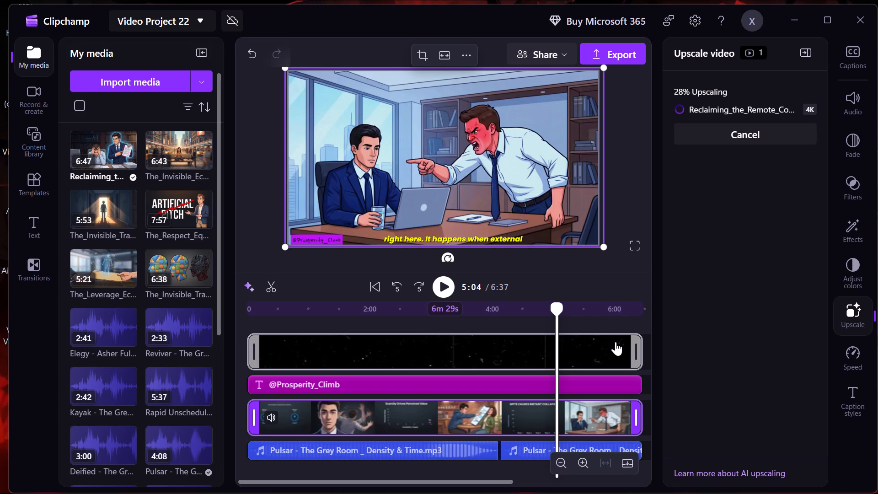